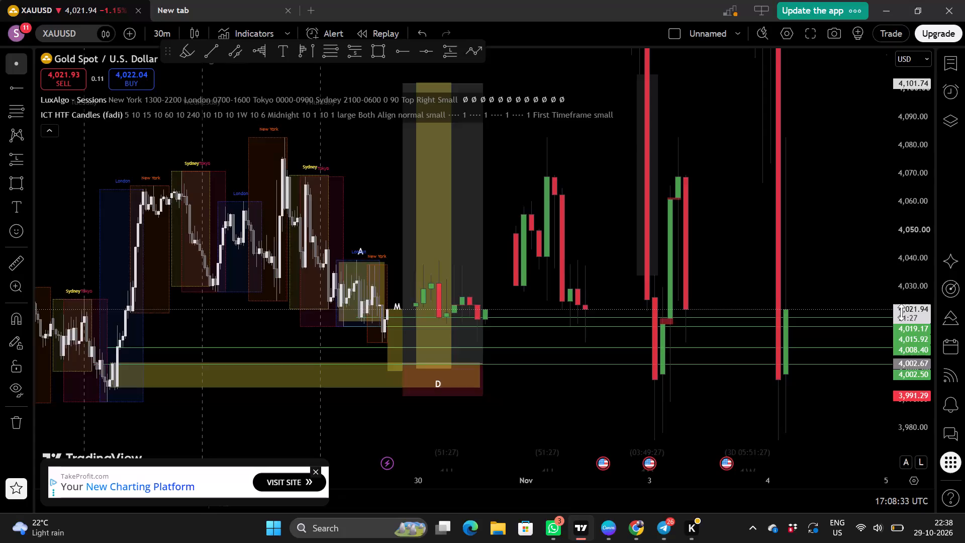
Examine the recent XAUUSD 30-minute price action around the A, M and D zones.
scroll(901, 312, "up", 5)
scroll(686, 314, "up", 2)
left_click_drag(544, 308, 626, 266)
scroll(626, 266, "up", 1)
left_click_drag(565, 235, 594, 206)
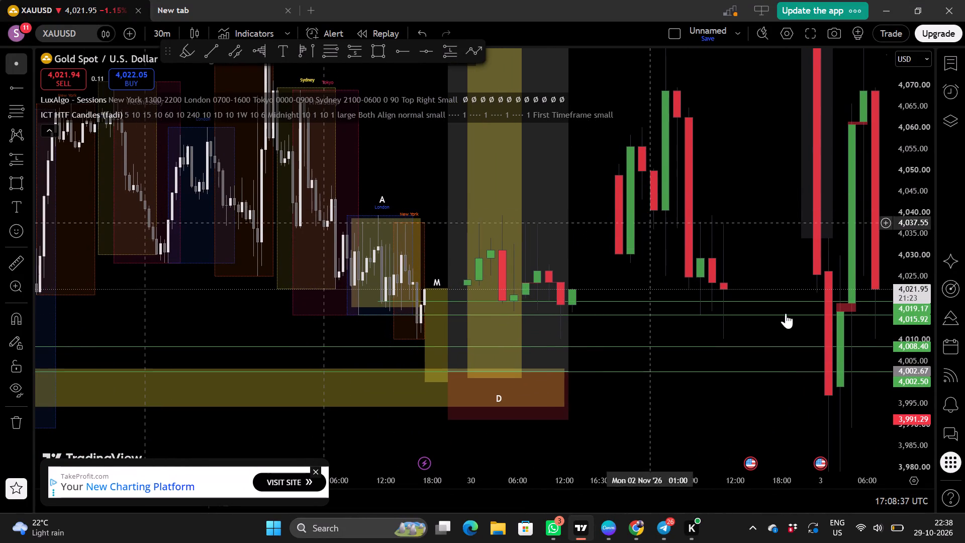
scroll(913, 306, "up", 3)
scroll(706, 288, "up", 2)
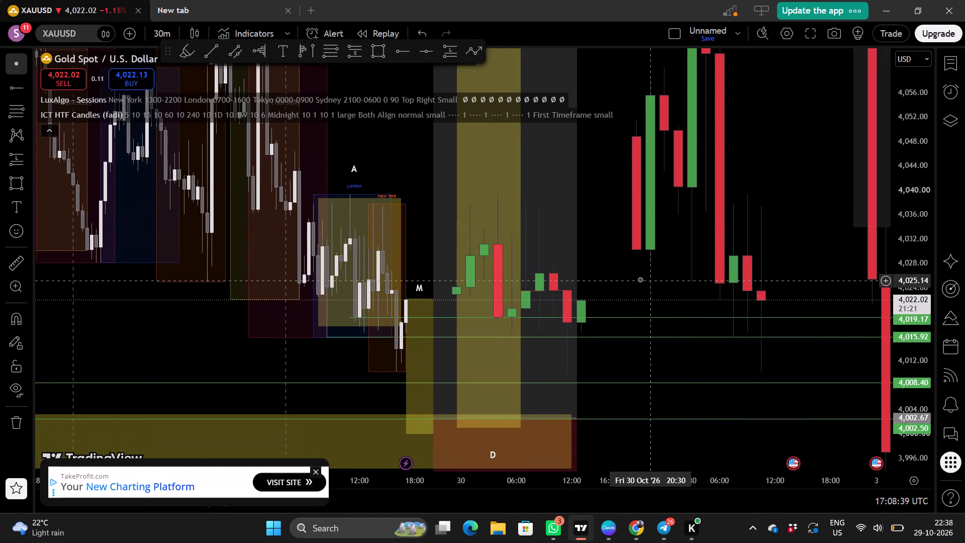
left_click_drag(640, 279, 688, 287)
scroll(688, 287, "up", 1)
scroll(660, 276, "down", 1)
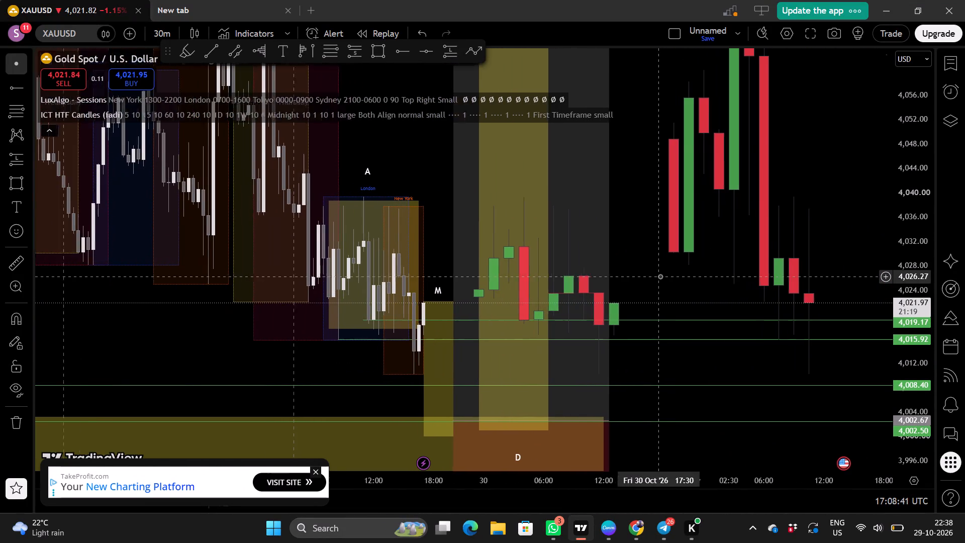
scroll(445, 200, "up", 2)
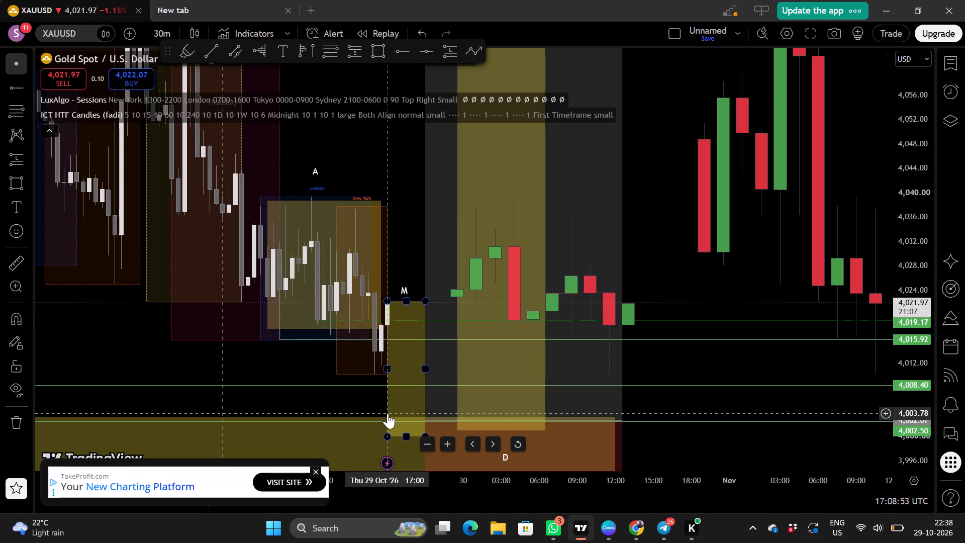
scroll(422, 395, "up", 1)
scroll(394, 251, "up", 1)
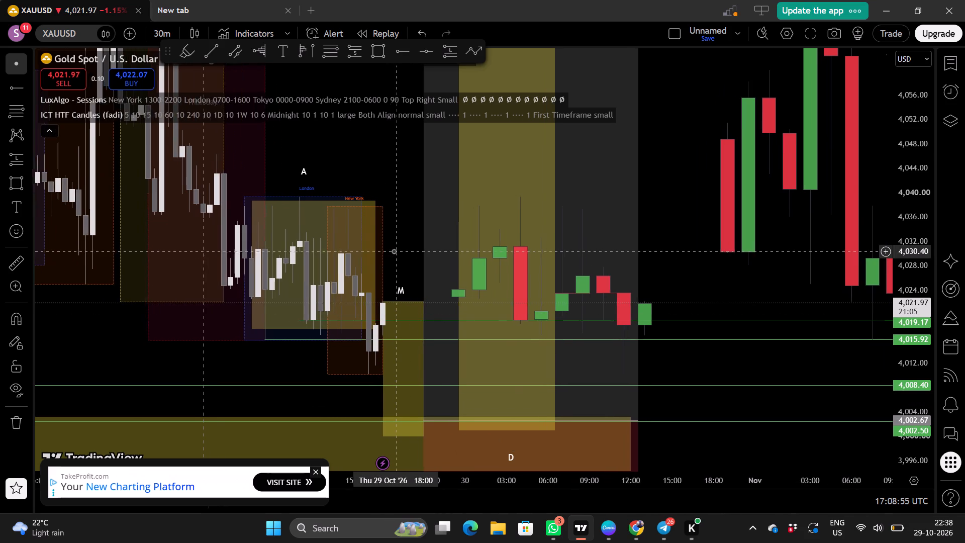
scroll(394, 251, "up", 1)
left_click(394, 251)
left_click_drag(394, 251, 405, 262)
Draw a rectangle from the London-session rally candles to Thu 29 Oct 18:00, spanning about 4,013.89 to 4,008.94.
scroll(405, 262, "down", 3)
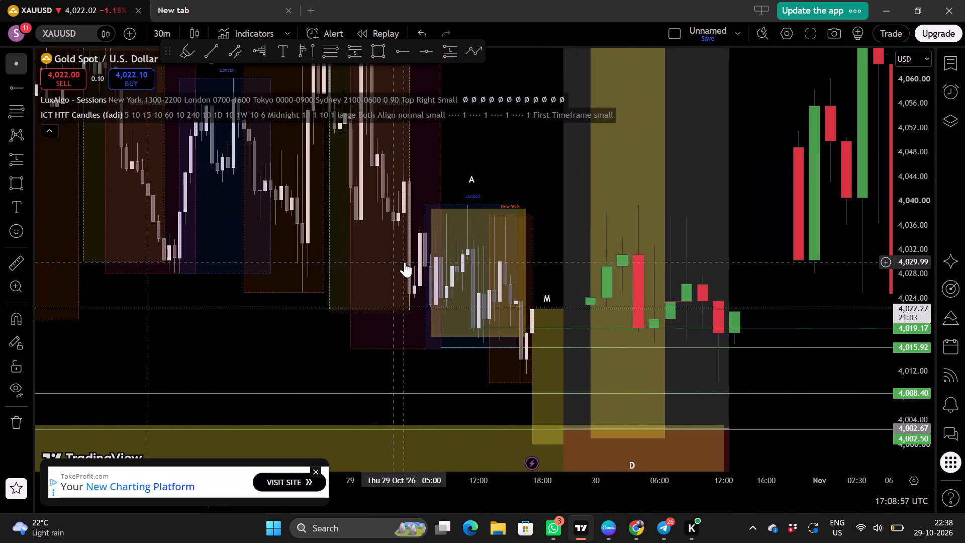
scroll(328, 335, "down", 2)
left_click_drag(392, 331, 375, 334)
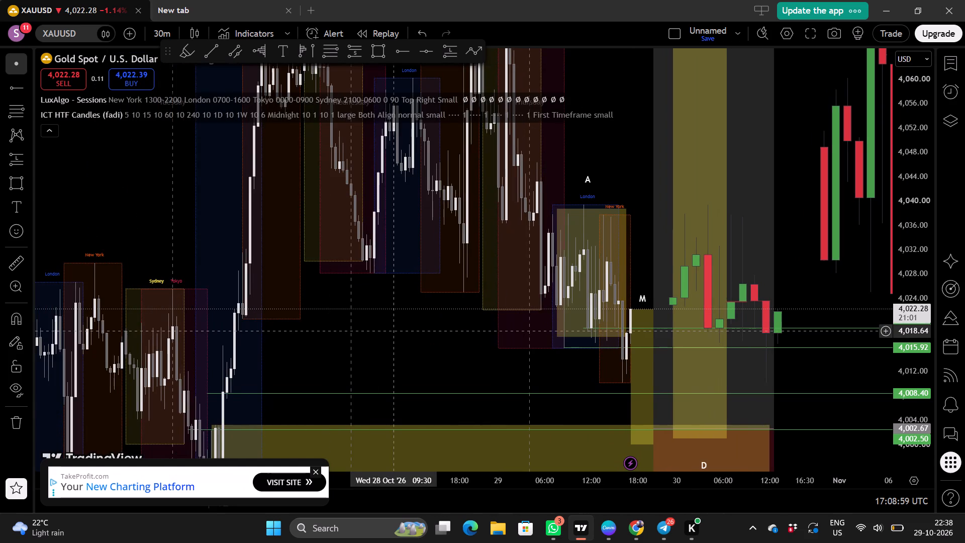
left_click_drag(375, 334, 320, 345)
scroll(320, 345, "right", 1)
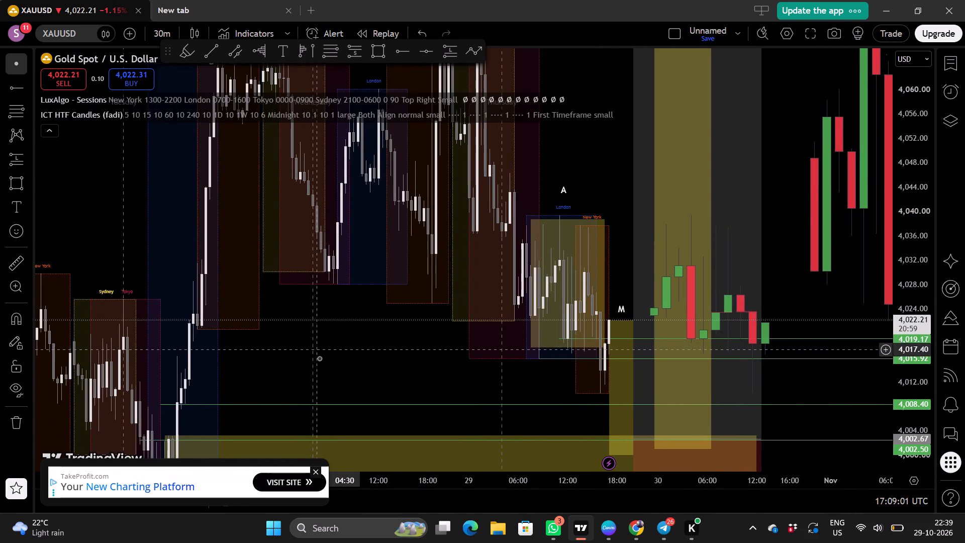
left_click_drag(319, 358, 325, 350)
left_click_drag(351, 369, 354, 361)
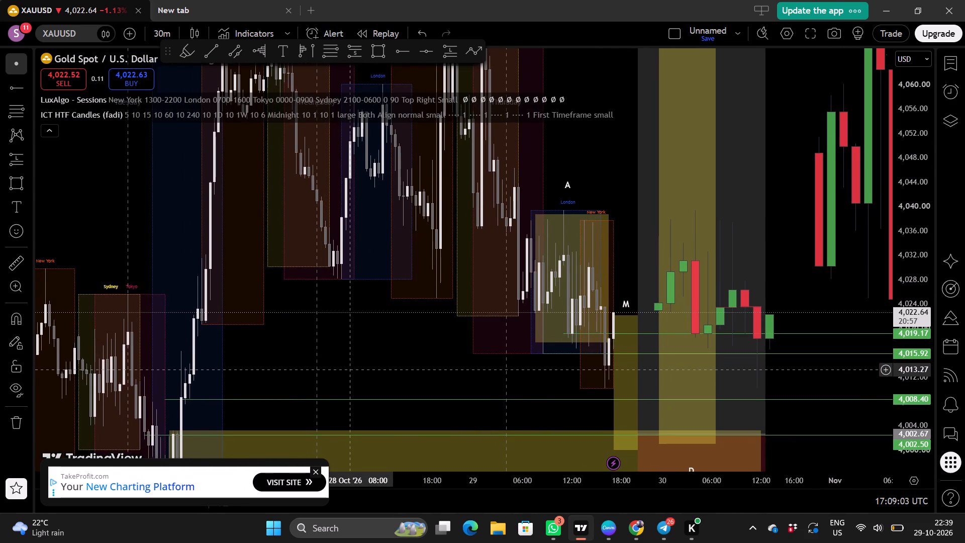
left_click_drag(354, 361, 353, 361)
left_click(15, 178)
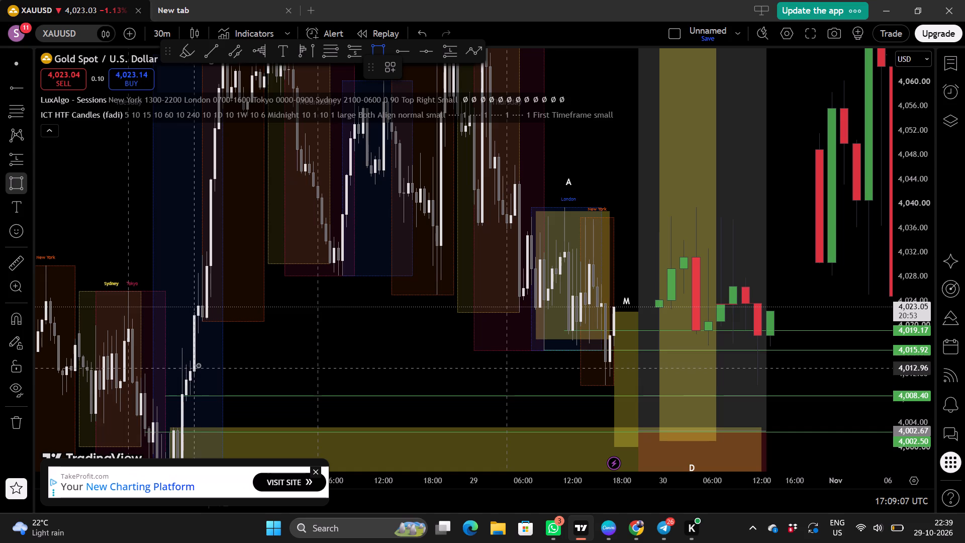
left_click_drag(185, 363, 323, 386)
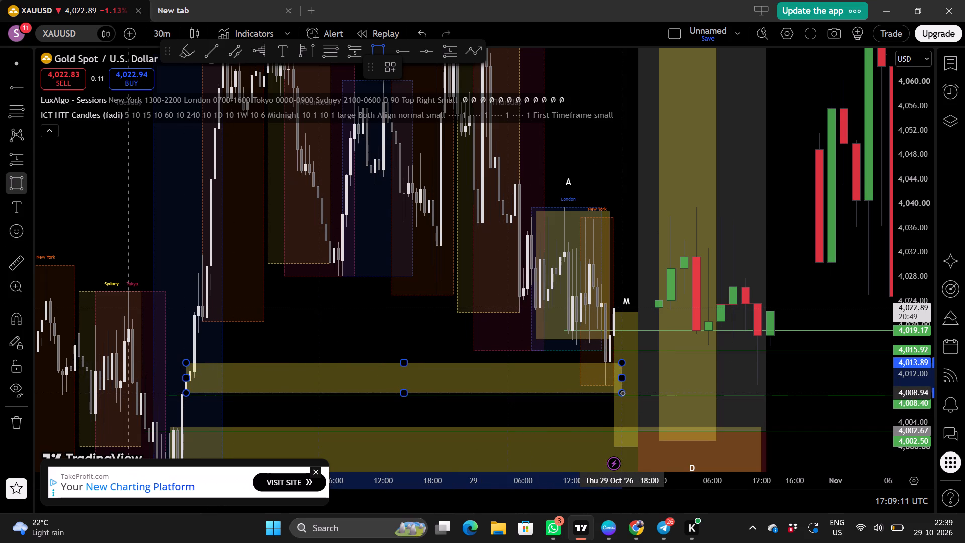
left_click(621, 393)
Move the floating drawing toolbar clear of the chart interval and switch the chart to 15 minutes.
left_click_drag(464, 342, 460, 342)
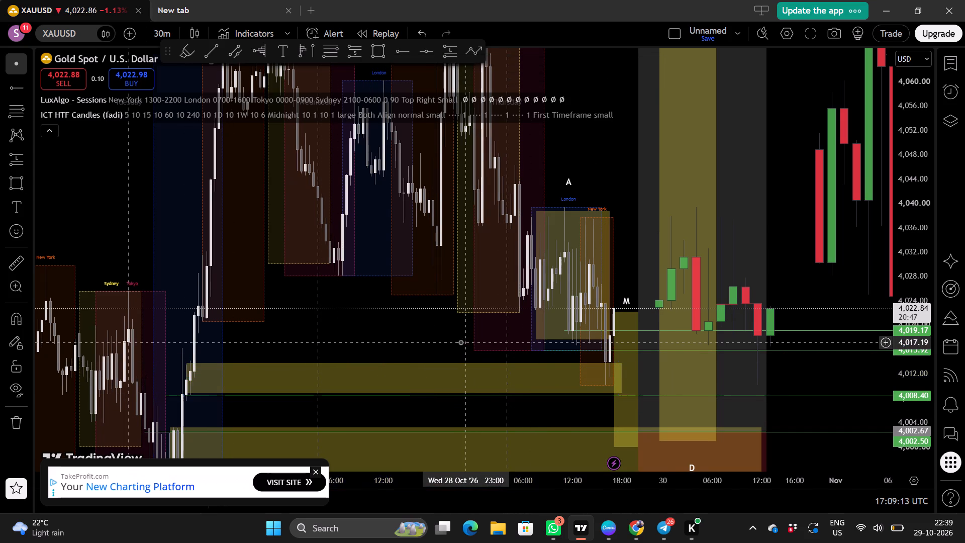
left_click_drag(460, 342, 448, 341)
left_click_drag(162, 44, 164, 37)
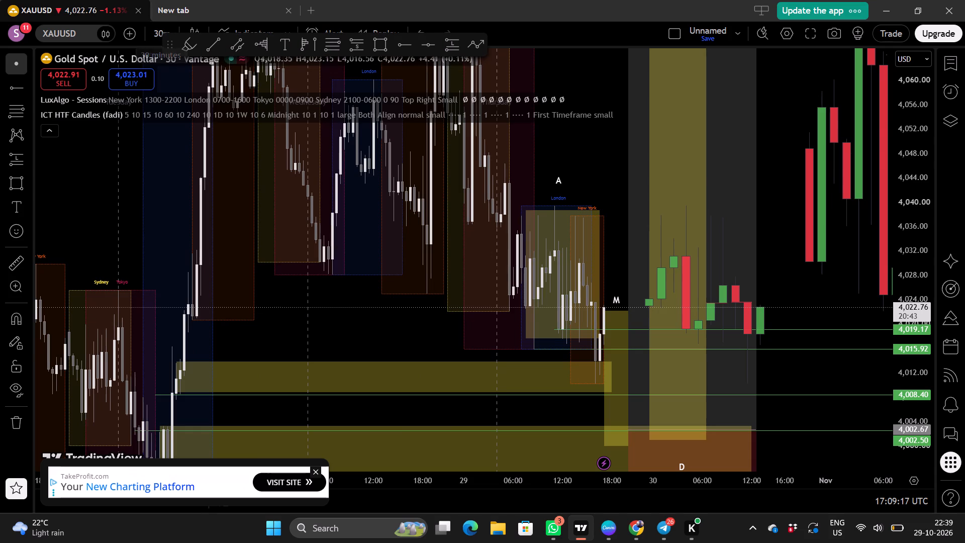
left_click_drag(170, 45, 221, 46)
left_click(160, 33)
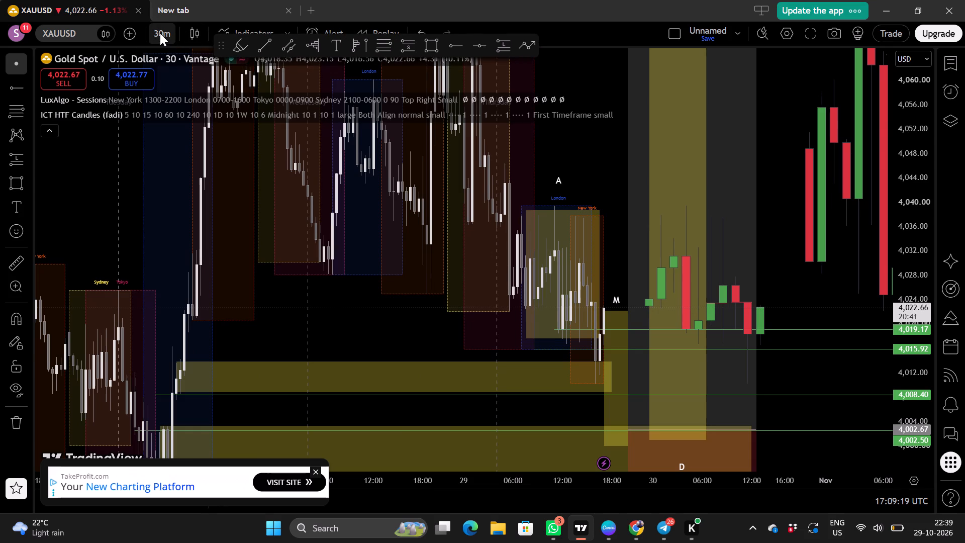
scroll(188, 304, "down", 1)
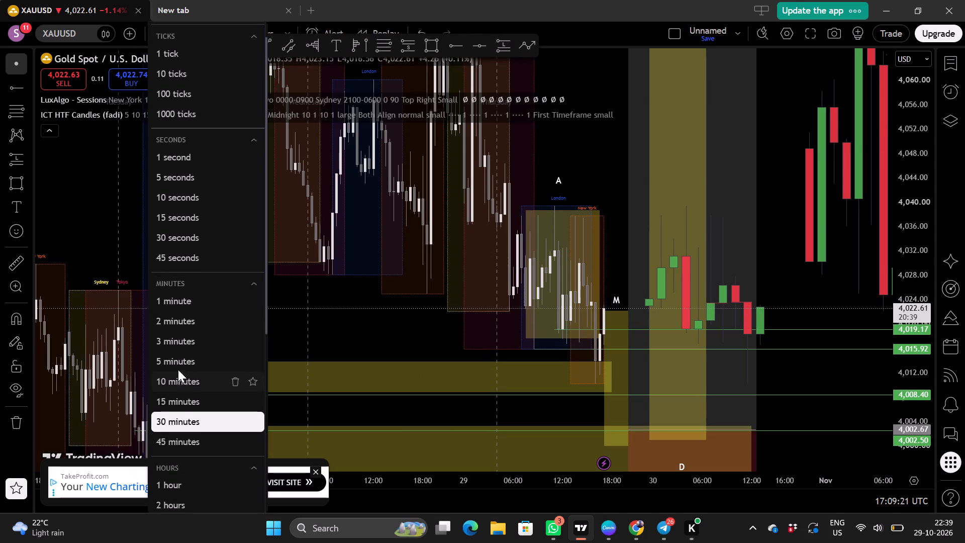
left_click(181, 403)
Resize the new horizontal rectangle to span about 4,017.40 to 4,011.62, with its start edge on the rally candle.
scroll(181, 403, "down", 2)
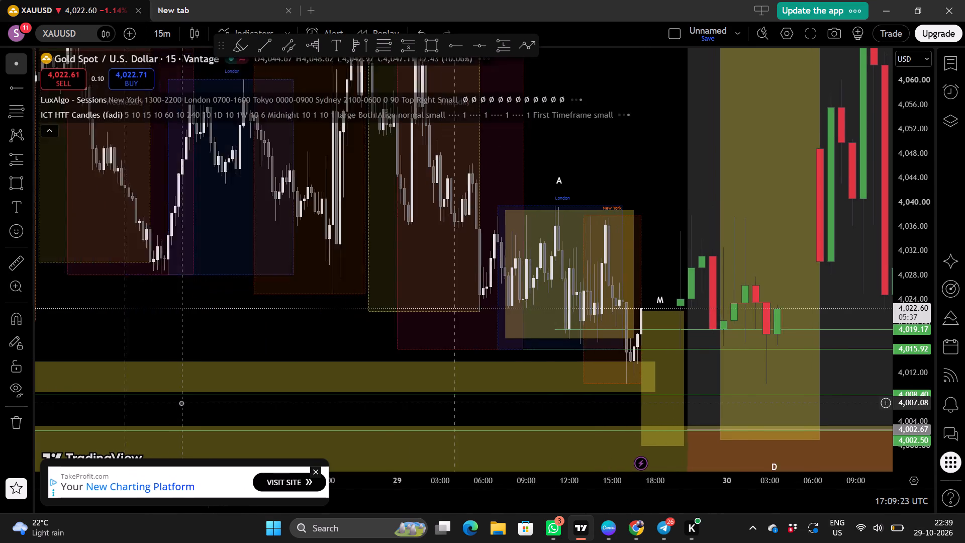
scroll(245, 356, "right", 1)
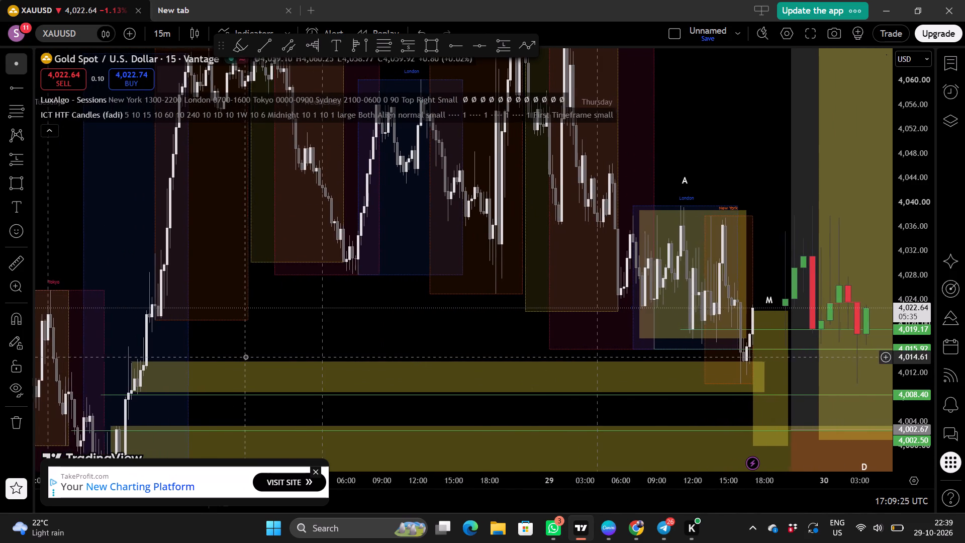
scroll(221, 351, "right", 1)
left_click_drag(136, 360, 145, 339)
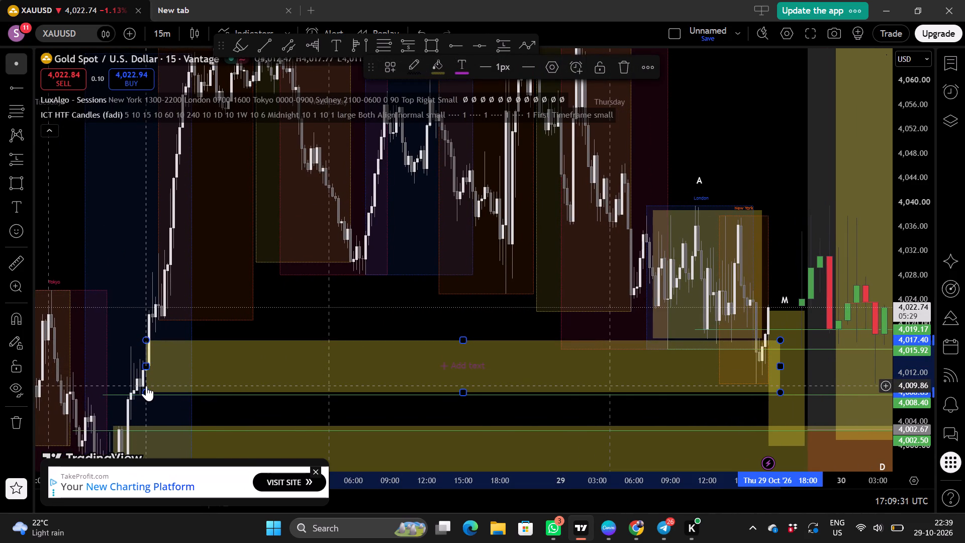
left_click_drag(147, 393, 152, 370)
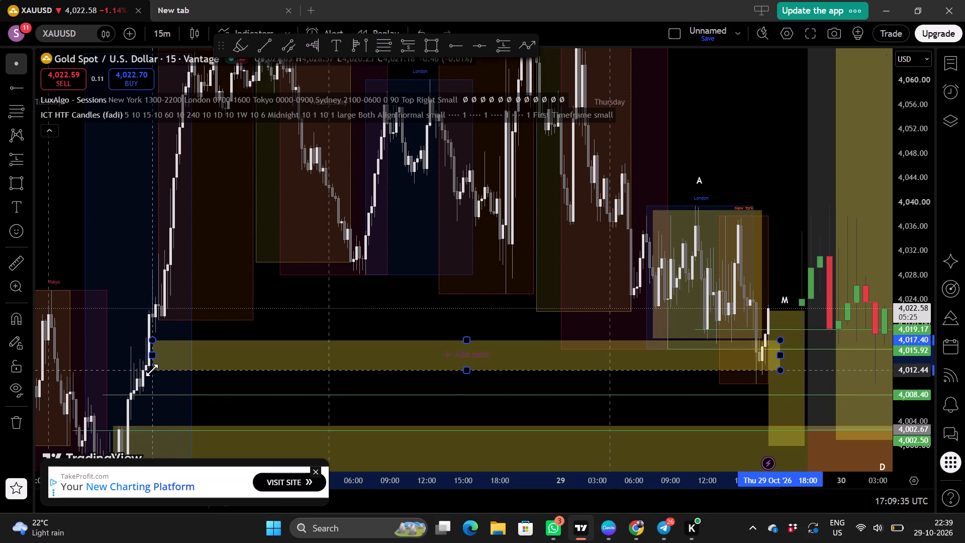
left_click_drag(152, 370, 144, 374)
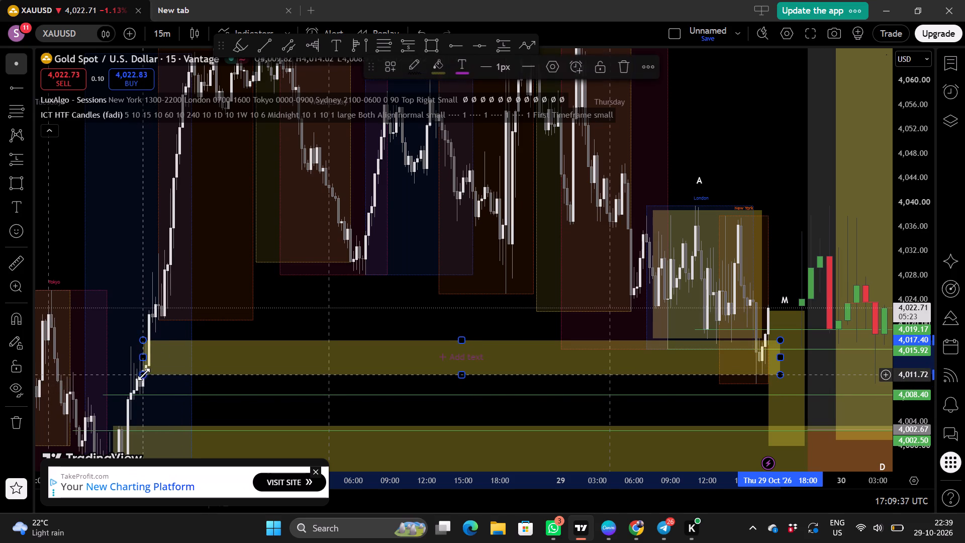
left_click(265, 393)
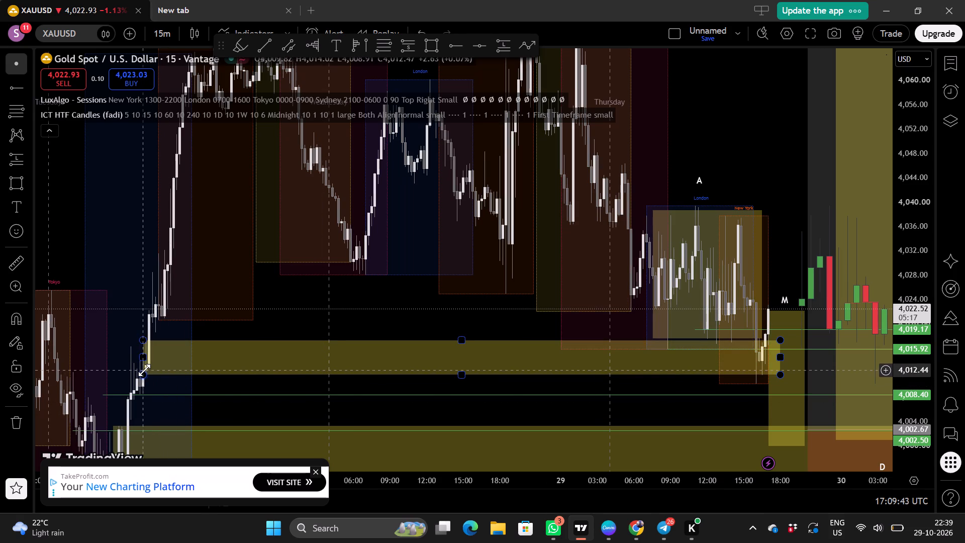
left_click_drag(144, 370, 148, 375)
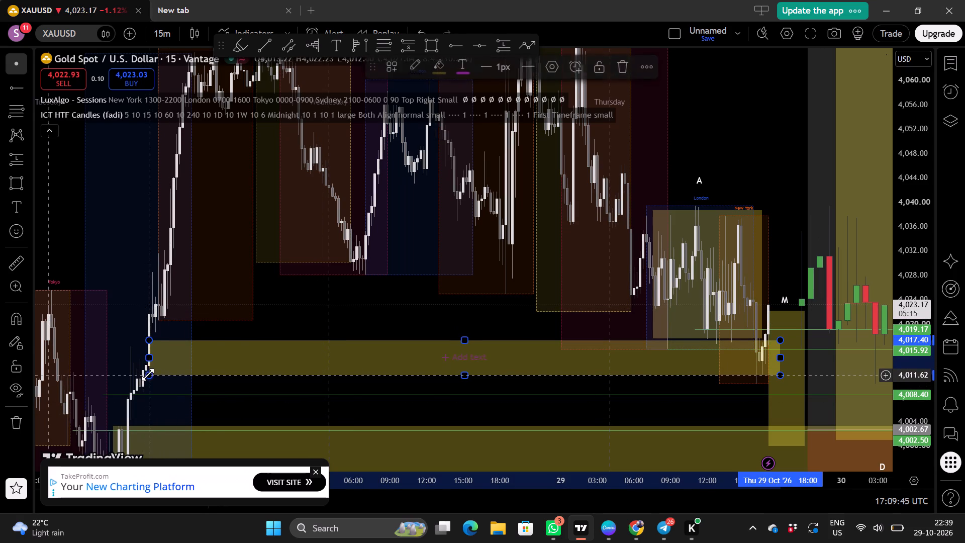
Examine the 15-minute price action around the resized zone, the A range and the earlier sessions.
left_click_drag(303, 412, 260, 411)
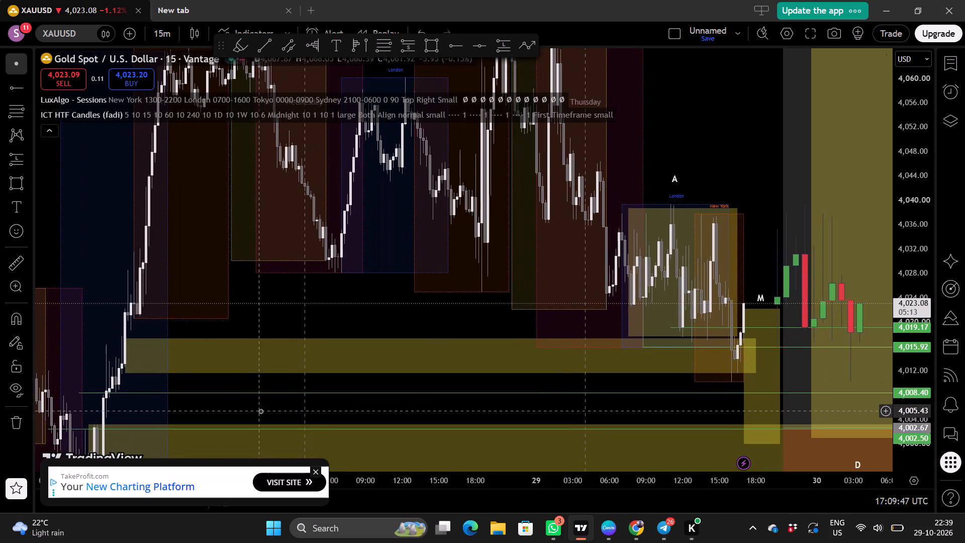
left_click_drag(324, 410, 244, 423)
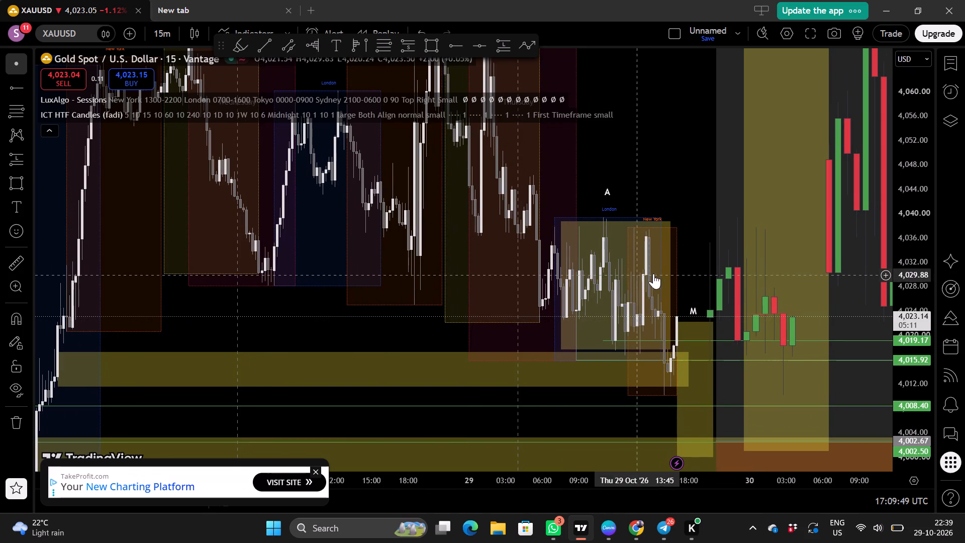
scroll(688, 270, "up", 5)
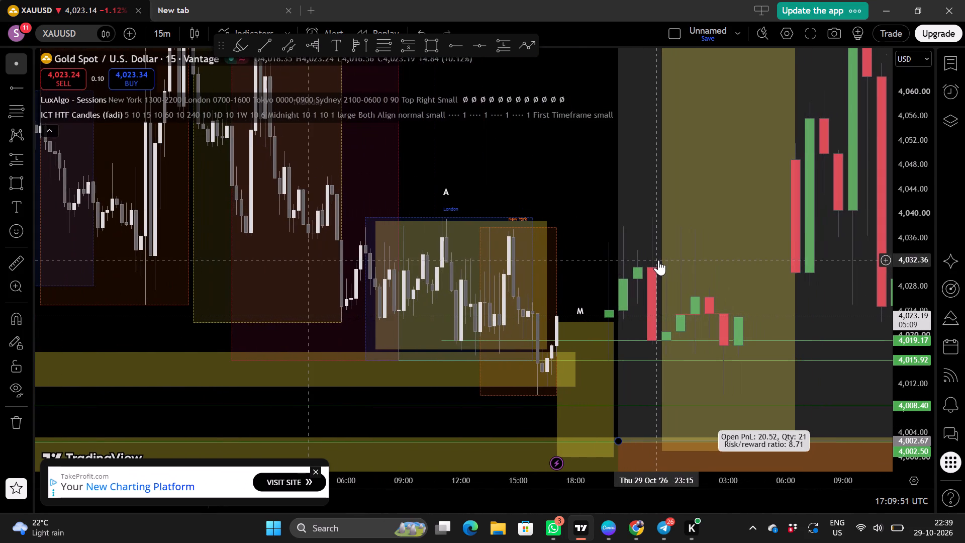
left_click_drag(587, 252, 551, 253)
scroll(551, 253, "up", 1)
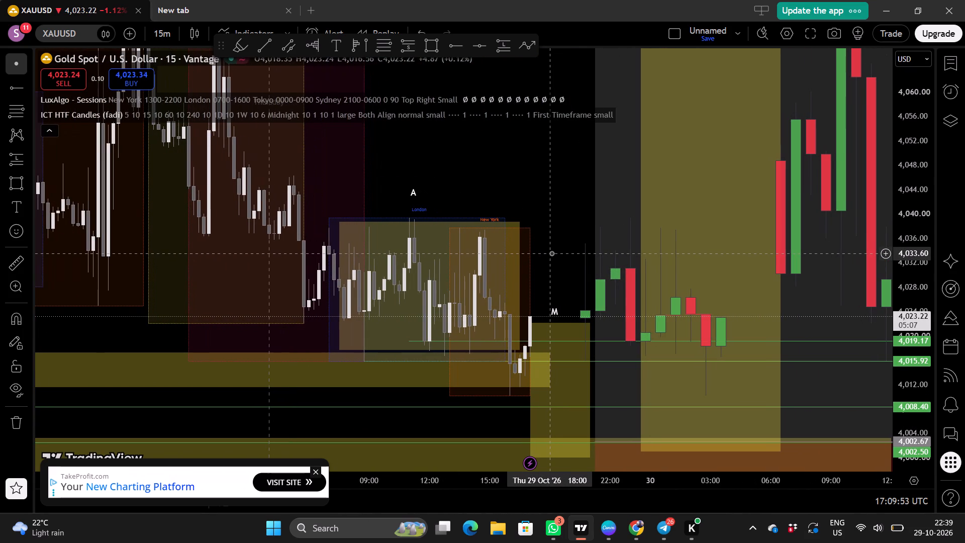
scroll(551, 253, "down", 1)
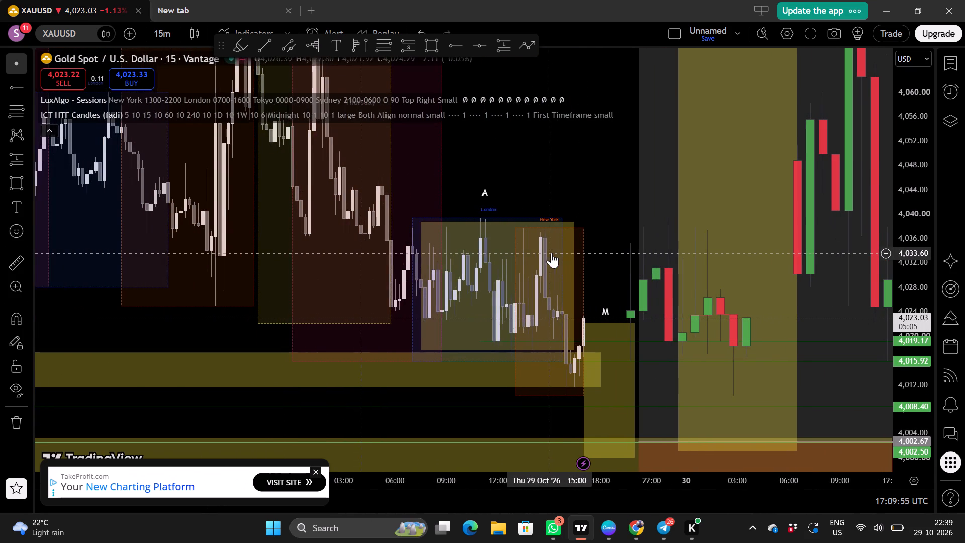
scroll(569, 175, "down", 2)
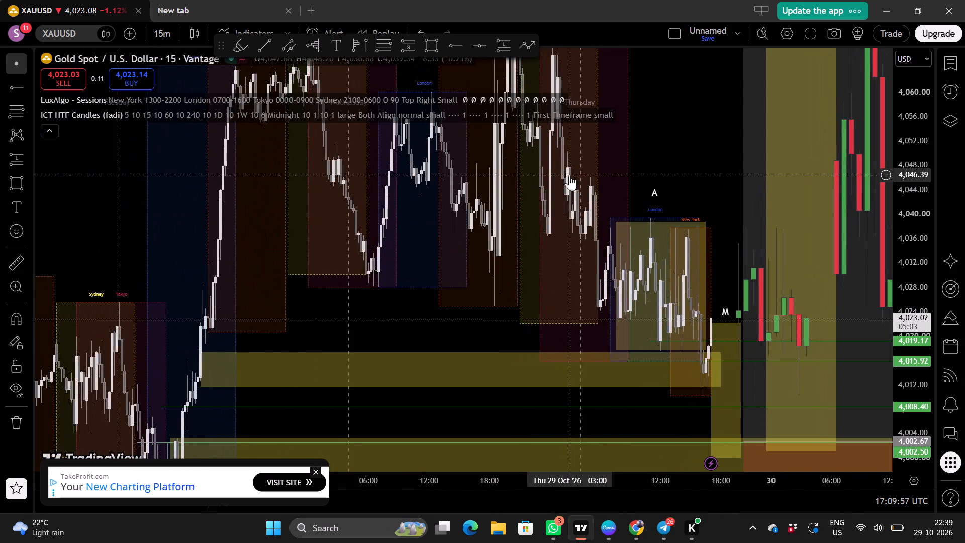
left_click_drag(430, 417, 460, 367)
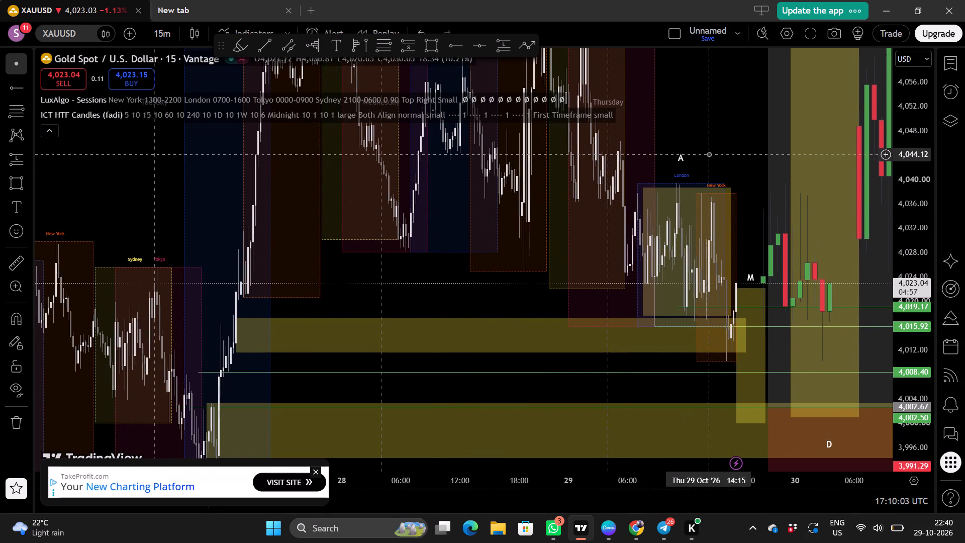
Delete the long position drawing with its entry at 4,002.67 and stop at 3,991.29.
scroll(709, 154, "up", 4)
scroll(709, 154, "right", 1)
scroll(529, 163, "right", 1)
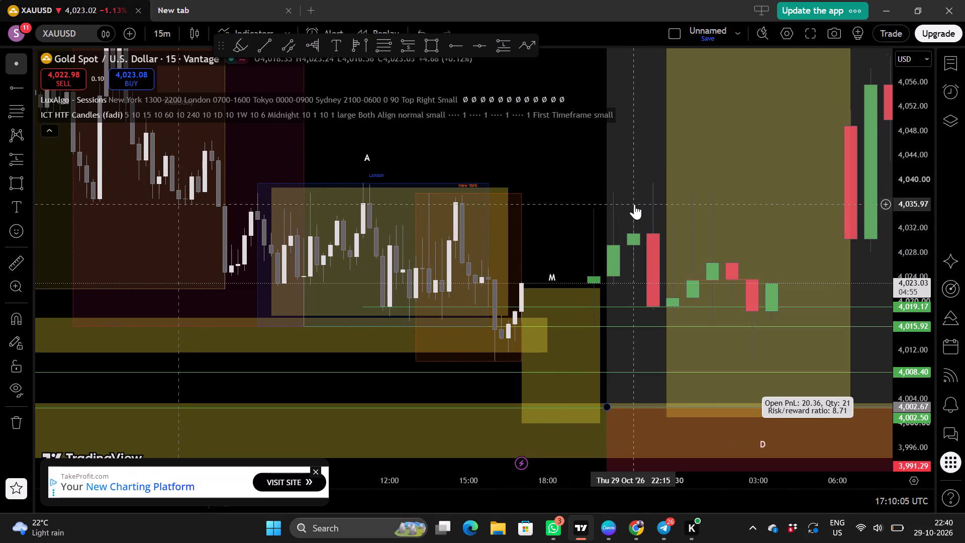
left_click(750, 211)
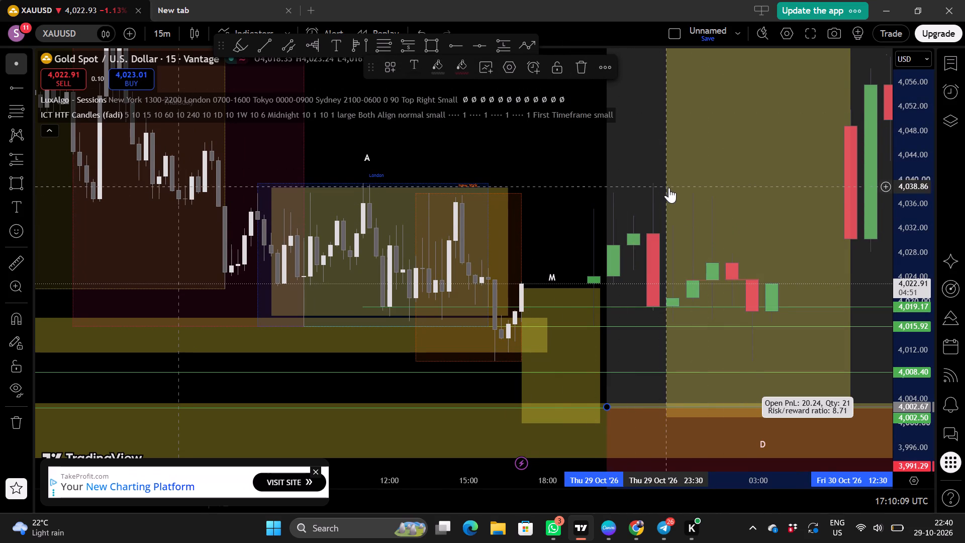
left_click(666, 146)
left_click(583, 69)
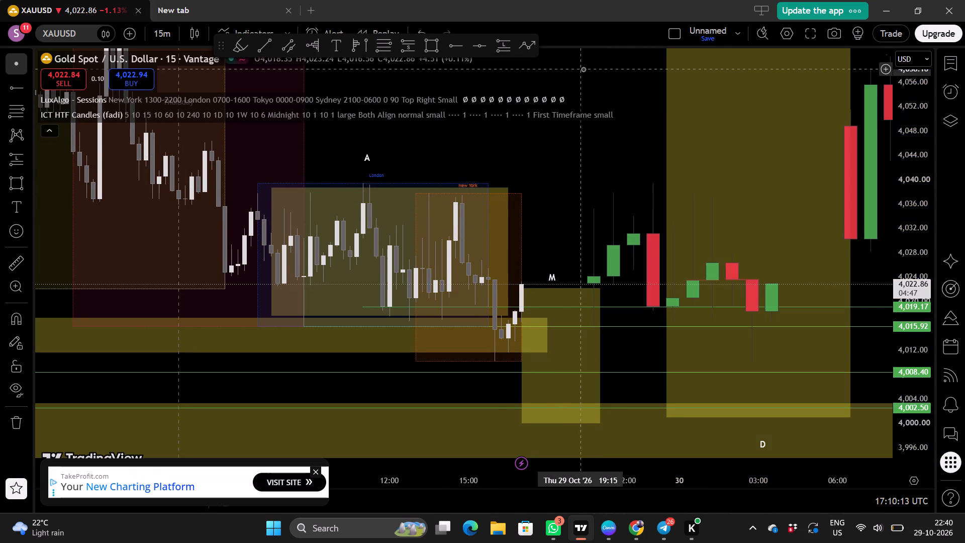
Delete the tall yellow rectangle above the D label.
left_click(699, 152)
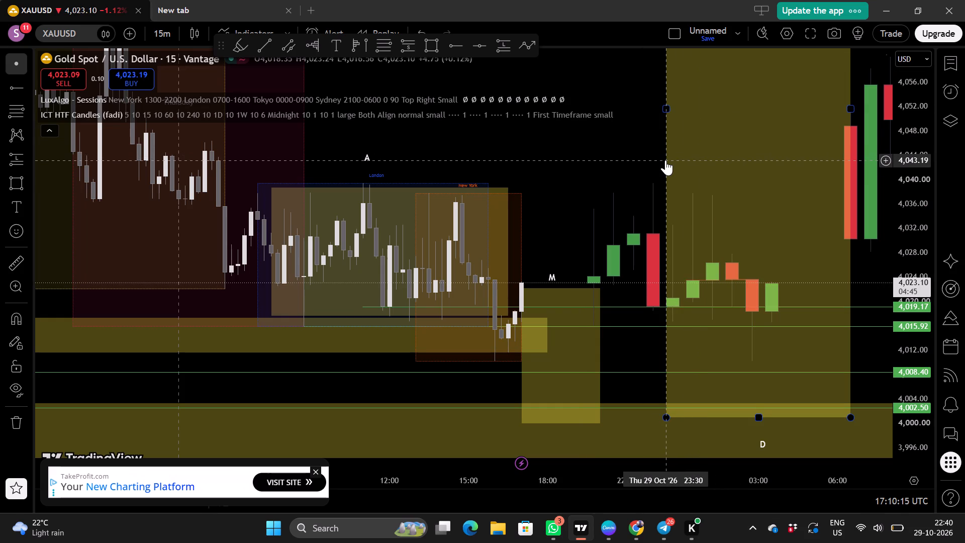
left_click(665, 160)
left_click(622, 70)
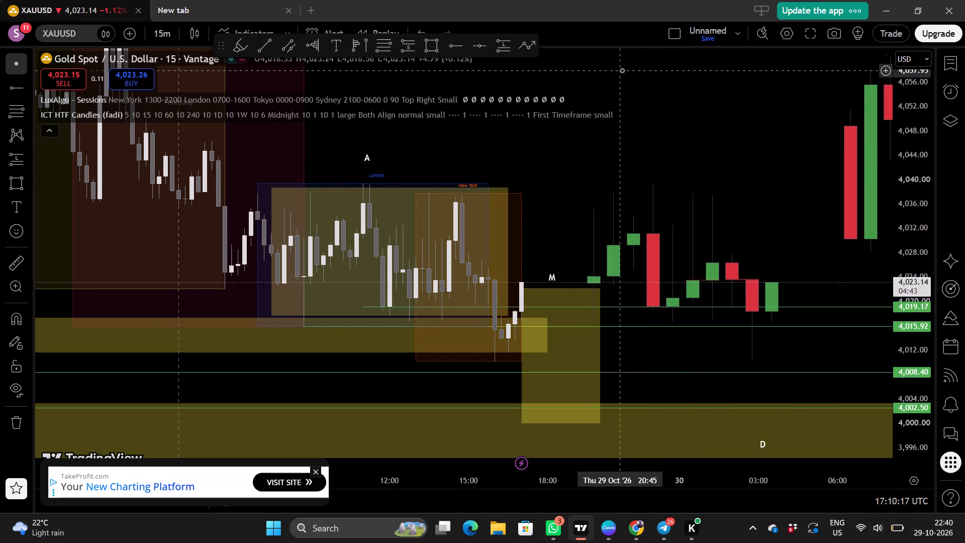
Delete the yellow projection rectangle below the M label, spanning about 4,022.28 to 4,000.01.
left_click(585, 288)
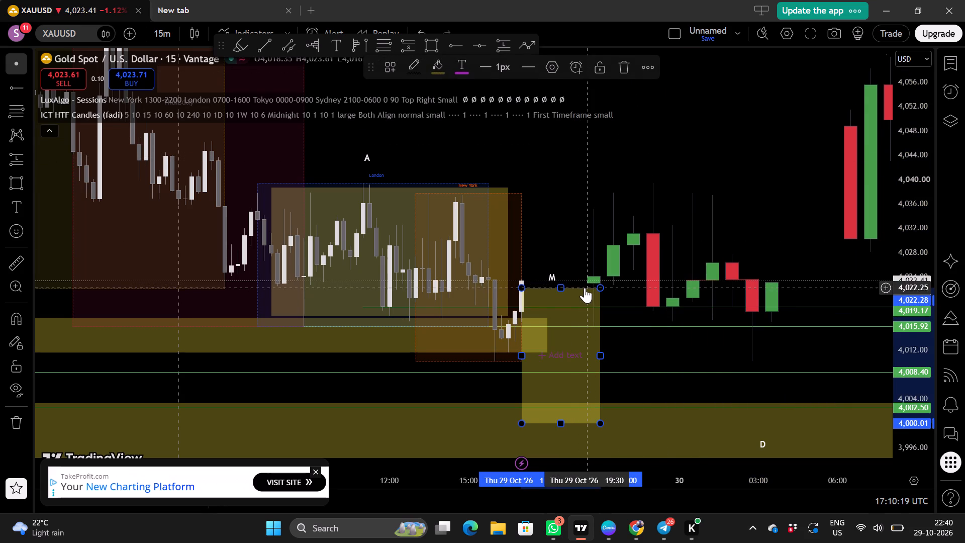
left_click(622, 72)
Switch the XAUUSD chart to the 1-minute timeframe.
scroll(556, 246, "down", 2)
scroll(653, 278, "down", 2)
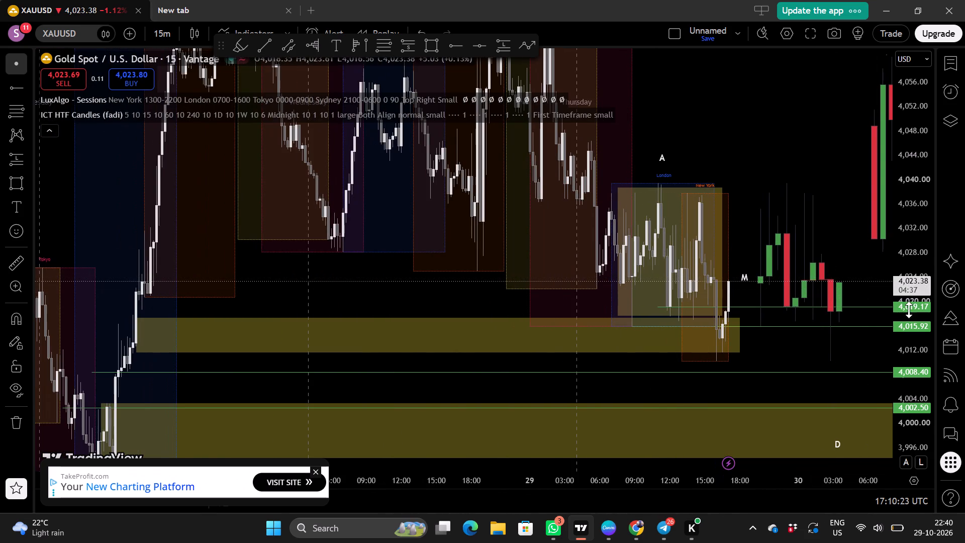
scroll(918, 314, "down", 5)
scroll(785, 233, "up", 2)
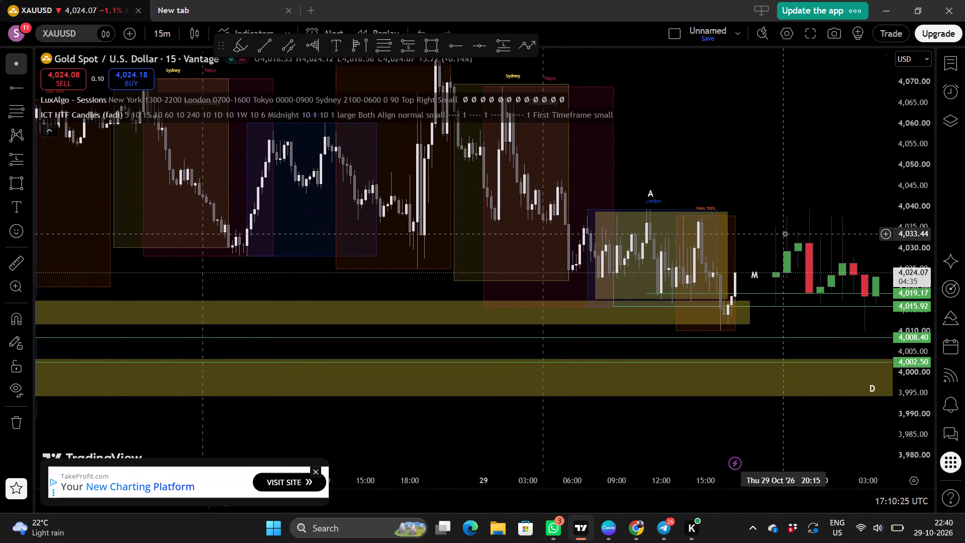
left_click_drag(776, 224, 654, 202)
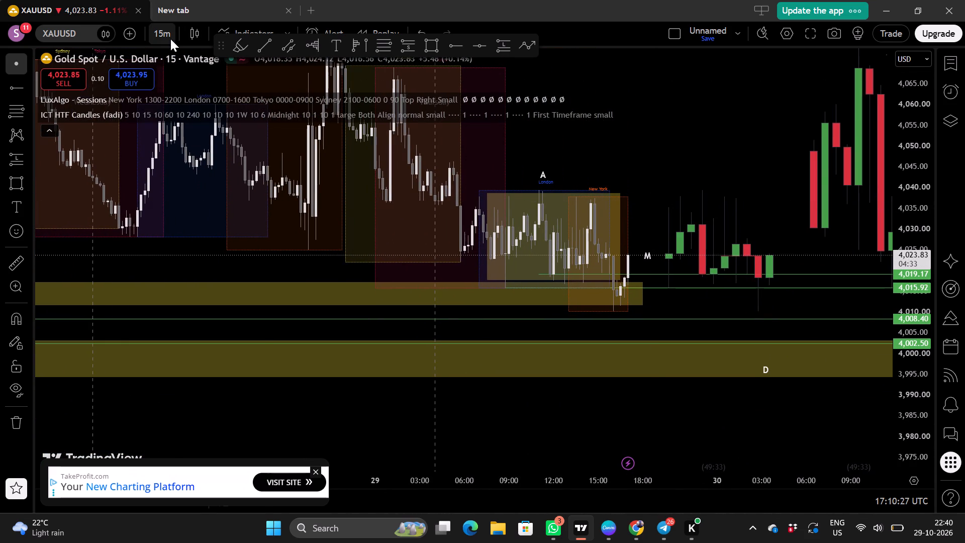
left_click(170, 39)
scroll(195, 293, "down", 1)
left_click(176, 241)
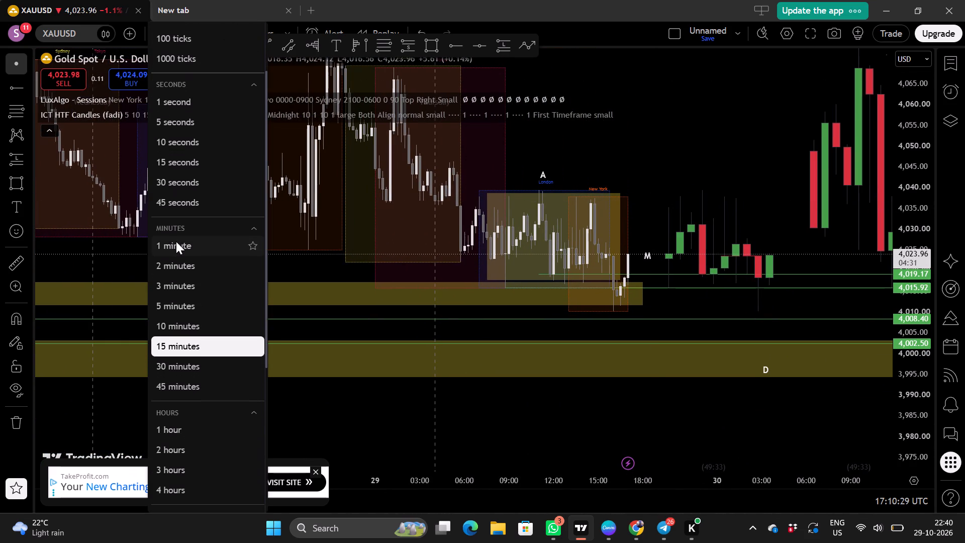
Examine the 1-minute price action of the New York session, from its highs down to the lower yellow zone and the latest rally.
scroll(414, 358, "down", 4)
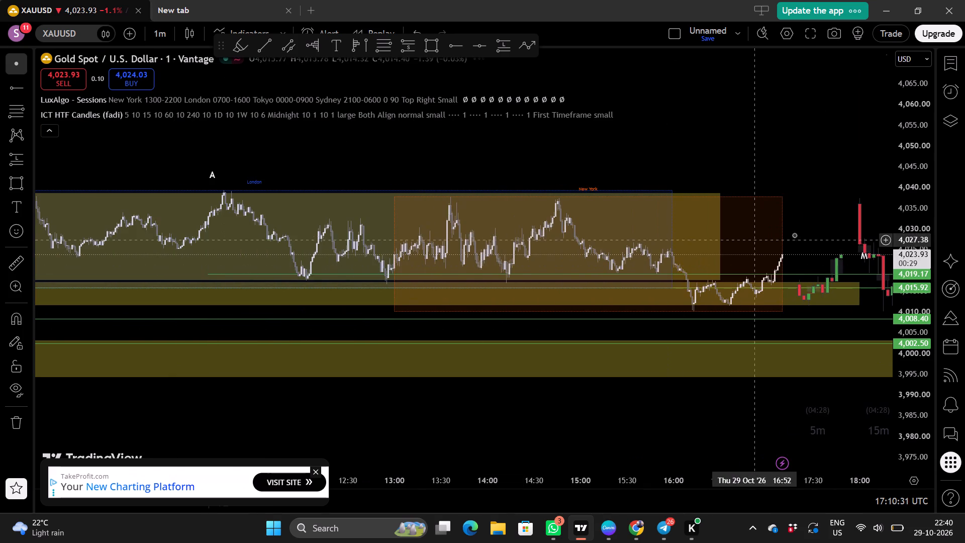
scroll(909, 259, "up", 13)
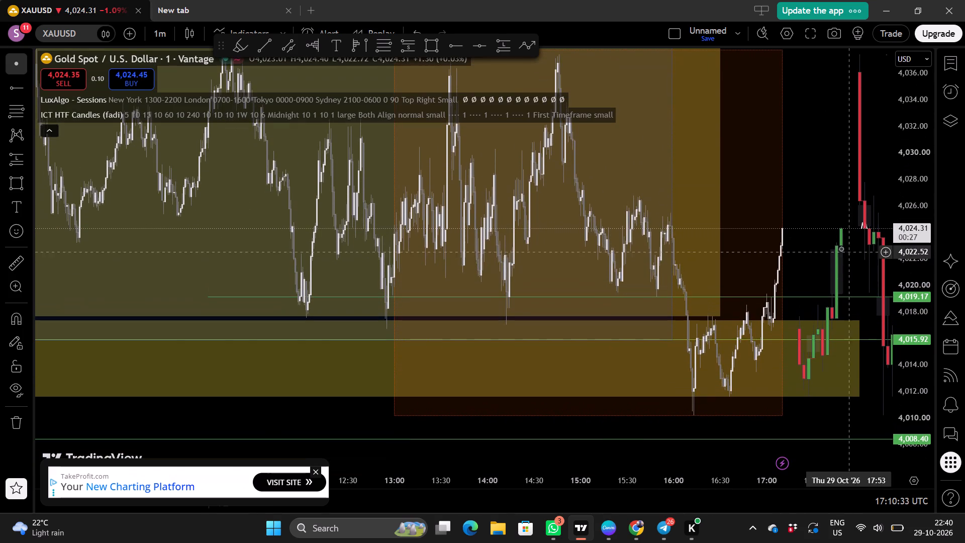
scroll(825, 236, "up", 3)
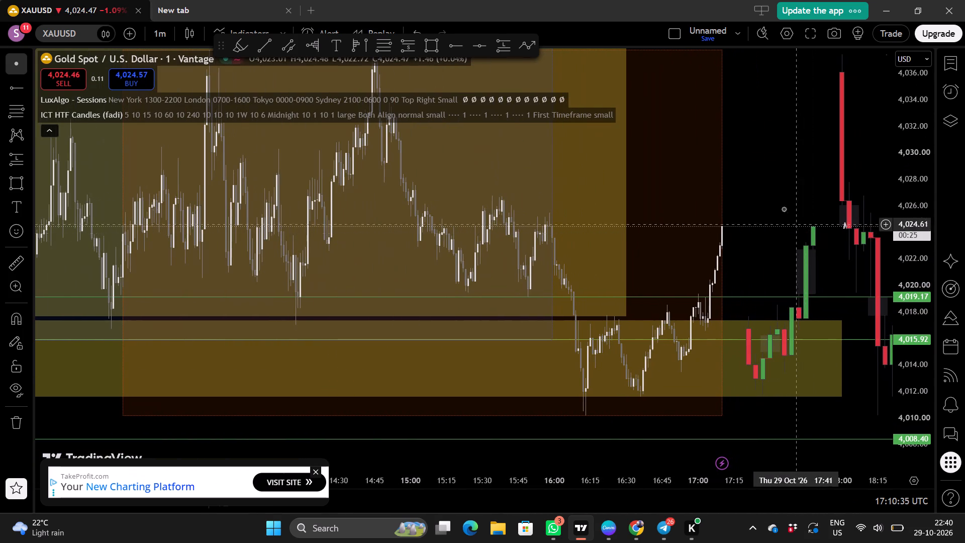
left_click_drag(783, 204, 737, 188)
scroll(760, 193, "up", 1)
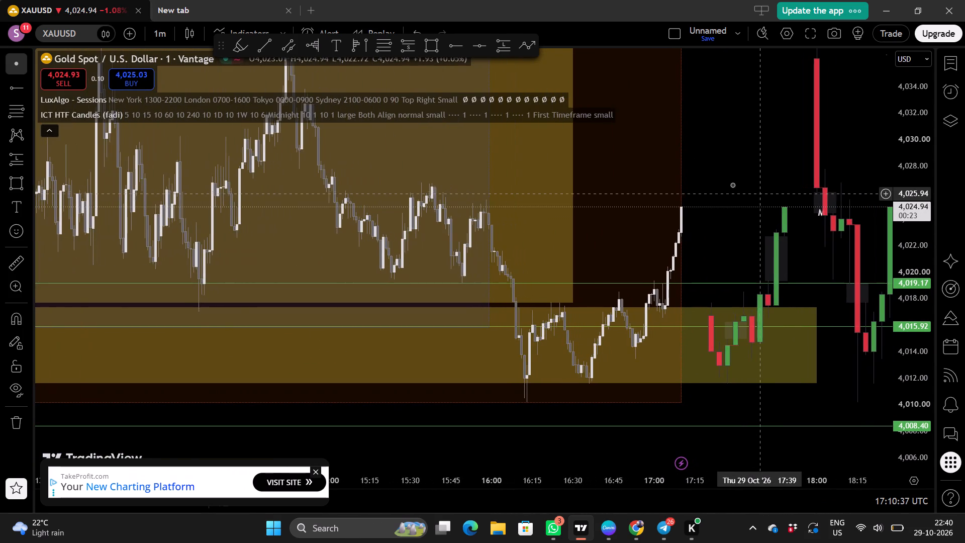
scroll(727, 183, "up", 2)
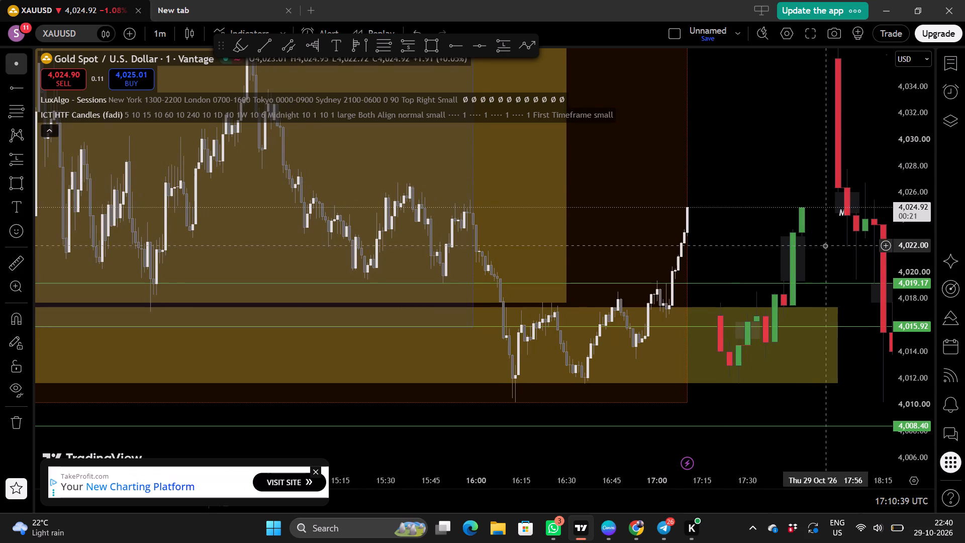
scroll(908, 252, "up", 6)
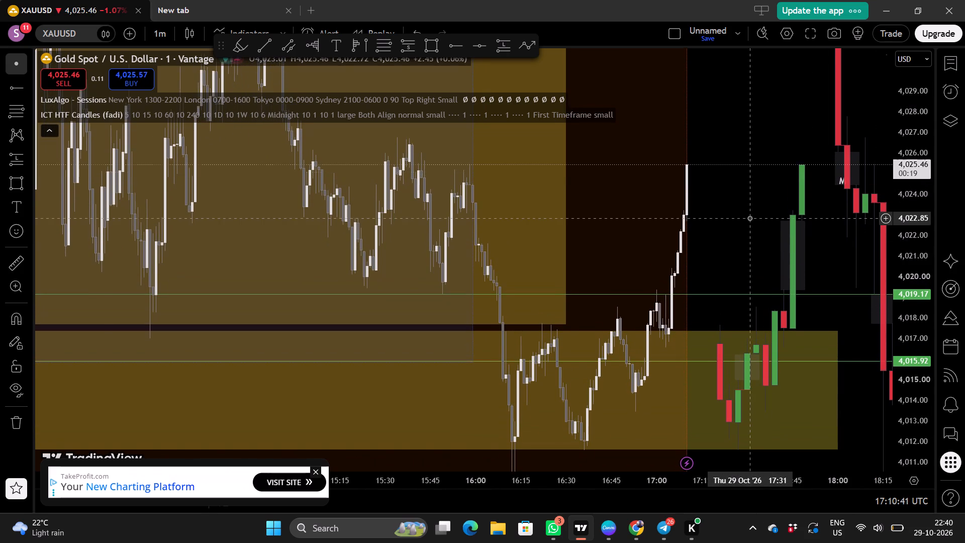
scroll(749, 218, "up", 2)
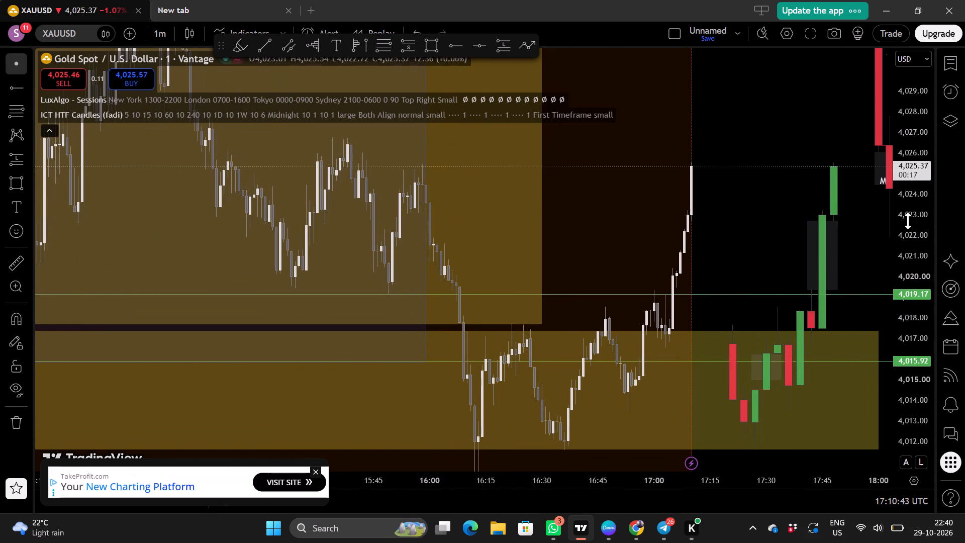
scroll(911, 221, "up", 5)
scroll(745, 228, "down", 1)
left_click_drag(756, 243, 747, 200)
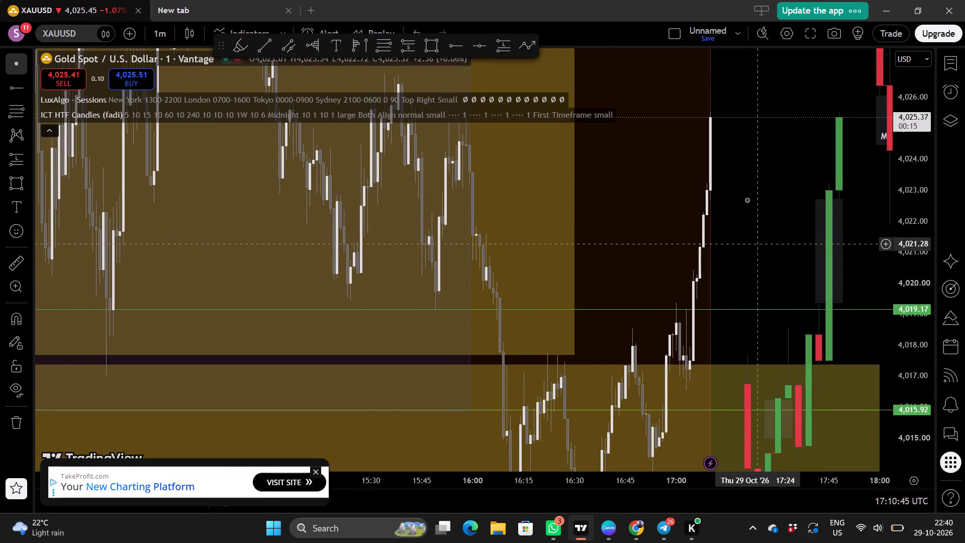
left_click_drag(747, 200, 740, 140)
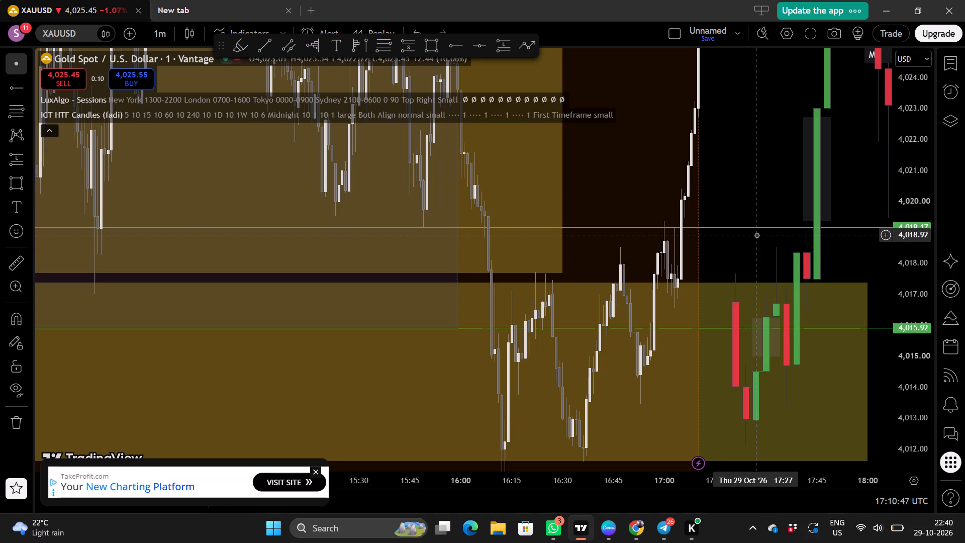
left_click_drag(756, 235, 688, 399)
scroll(687, 297, "up", 1)
left_click_drag(693, 220, 701, 376)
scroll(699, 274, "down", 1)
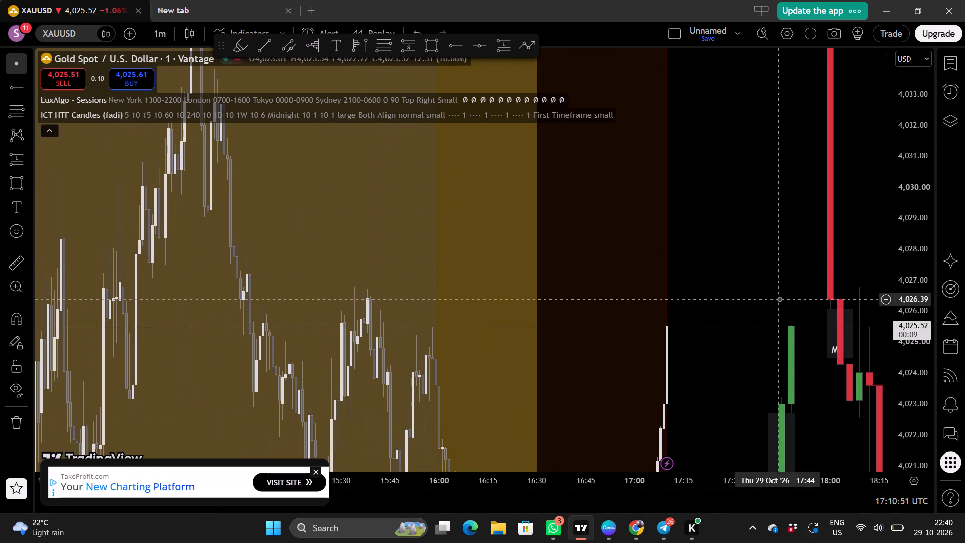
scroll(918, 311, "down", 8)
scroll(715, 235, "down", 1)
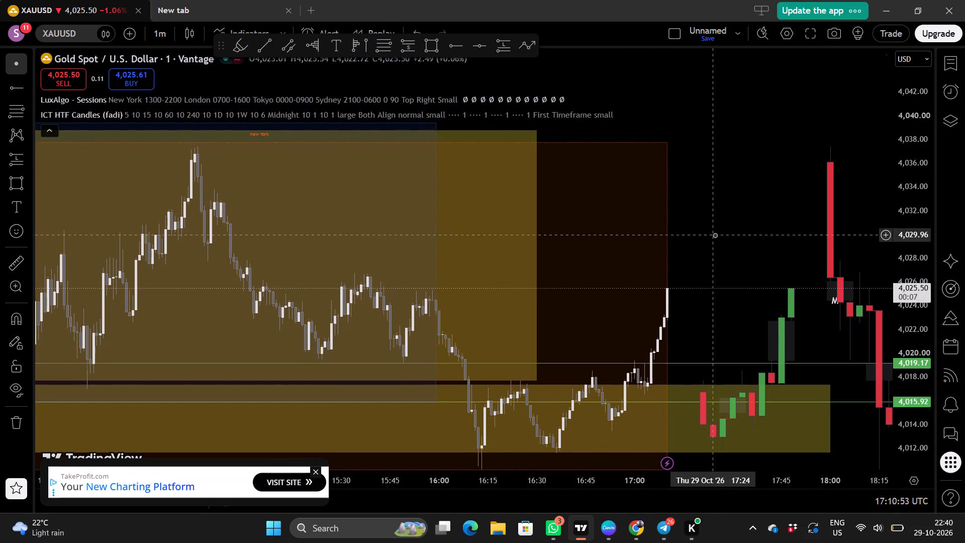
scroll(715, 235, "down", 1)
scroll(769, 235, "up", 1)
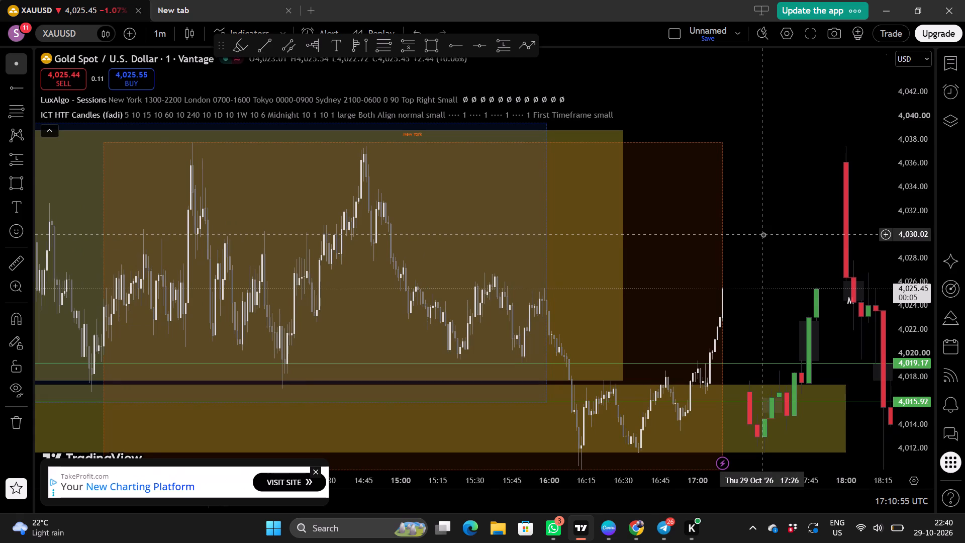
left_click_drag(761, 237, 755, 242)
scroll(755, 242, "down", 1)
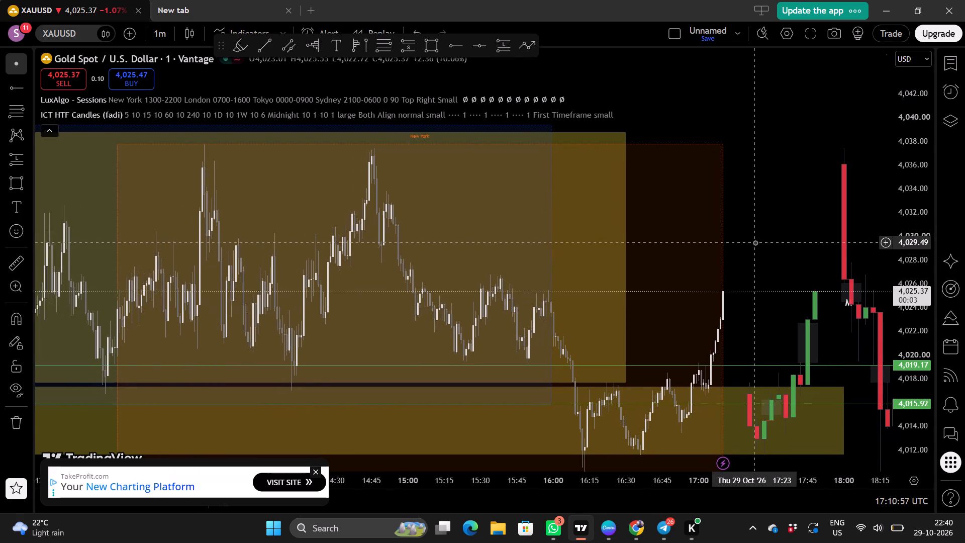
Pick the Rectangle tool and return the chart to the 15-minute timeframe to inspect the latest candles.
left_click(15, 179)
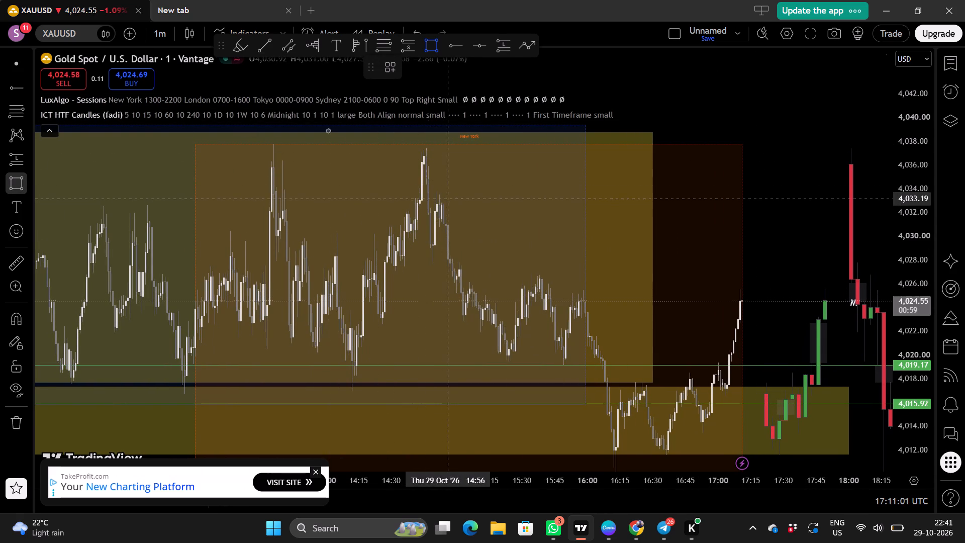
left_click(157, 29)
scroll(194, 237, "down", 1)
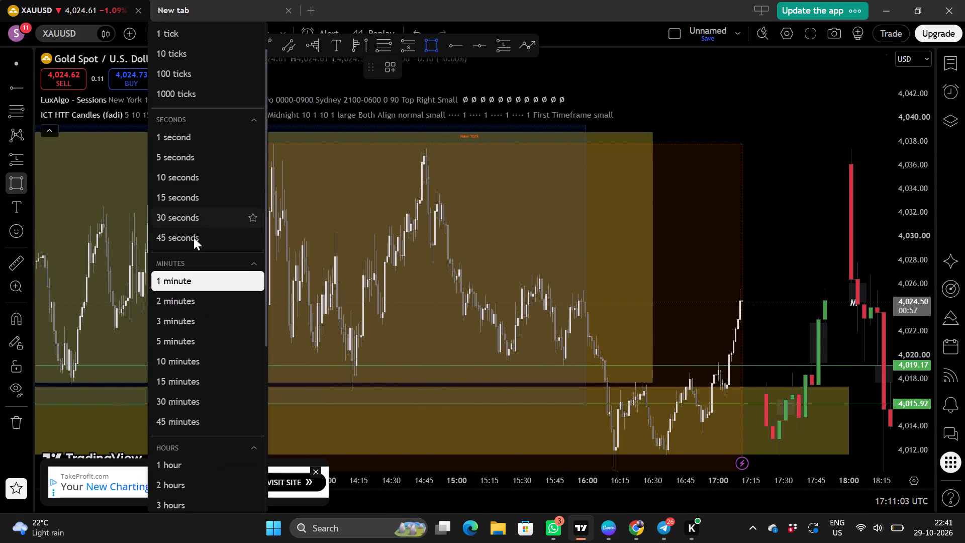
left_click(178, 378)
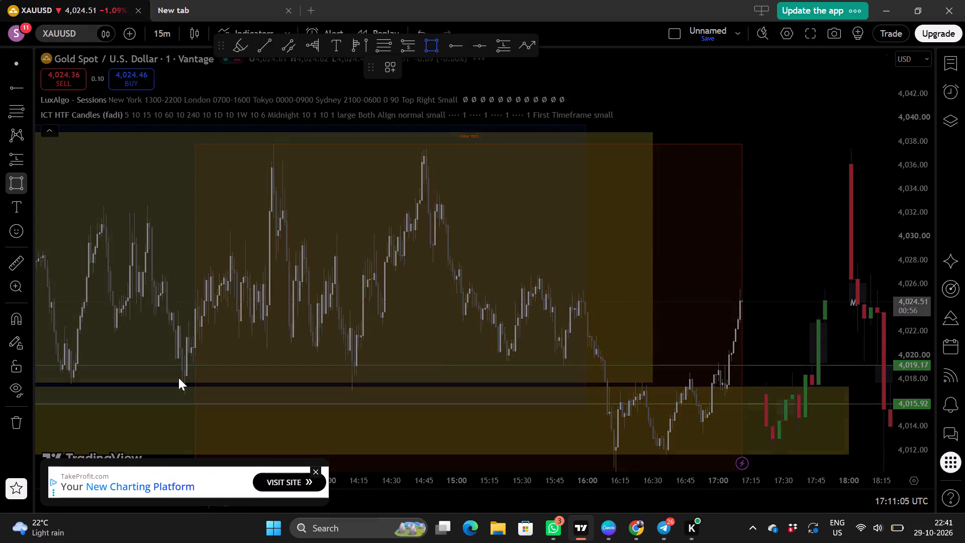
scroll(405, 308, "up", 9)
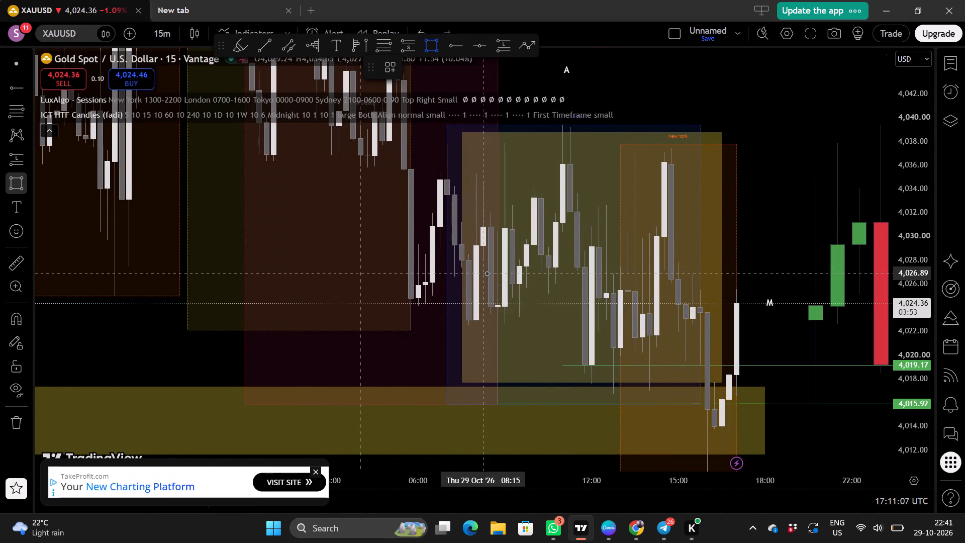
scroll(487, 273, "up", 2)
scroll(742, 225, "up", 1)
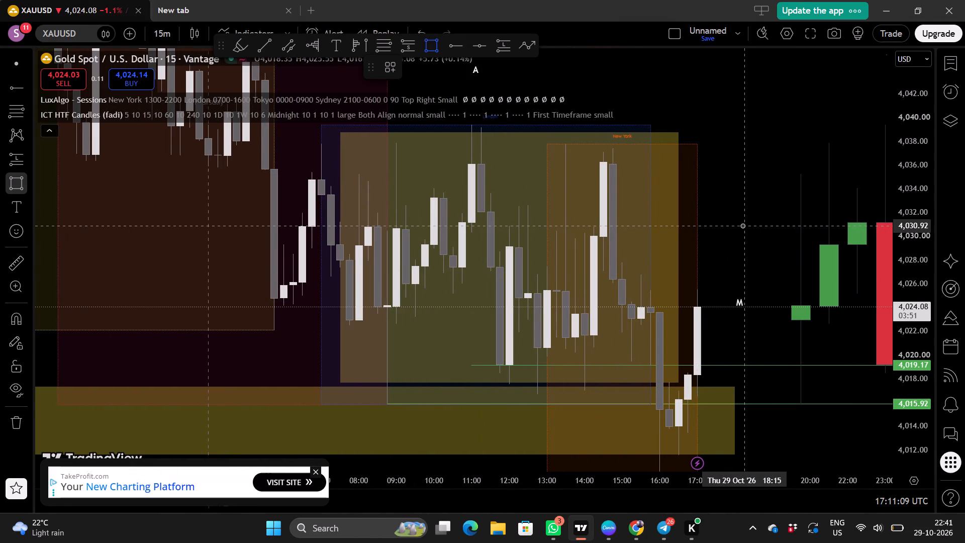
Switch the chart to the 5-minute timeframe.
left_click(161, 34)
scroll(199, 297, "down", 2)
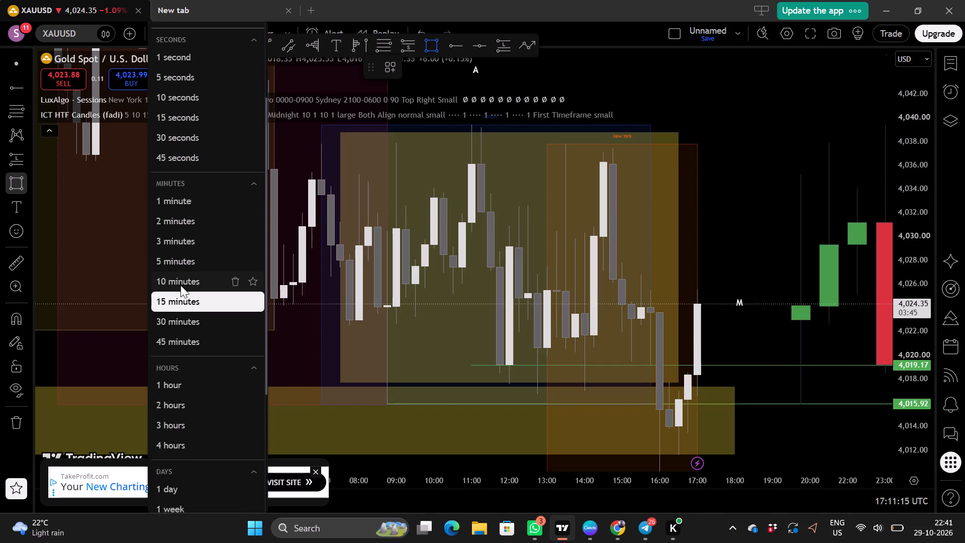
left_click(177, 263)
scroll(177, 263, "down", 1)
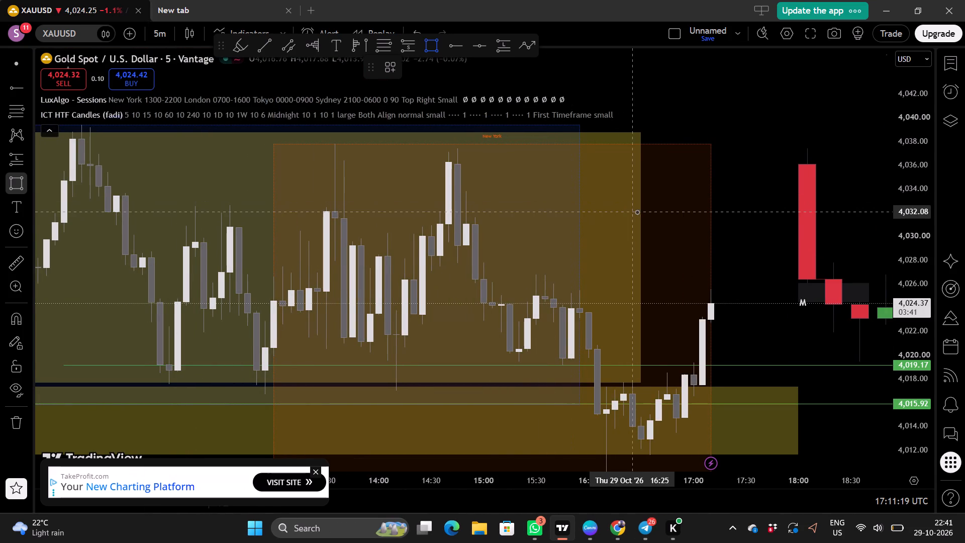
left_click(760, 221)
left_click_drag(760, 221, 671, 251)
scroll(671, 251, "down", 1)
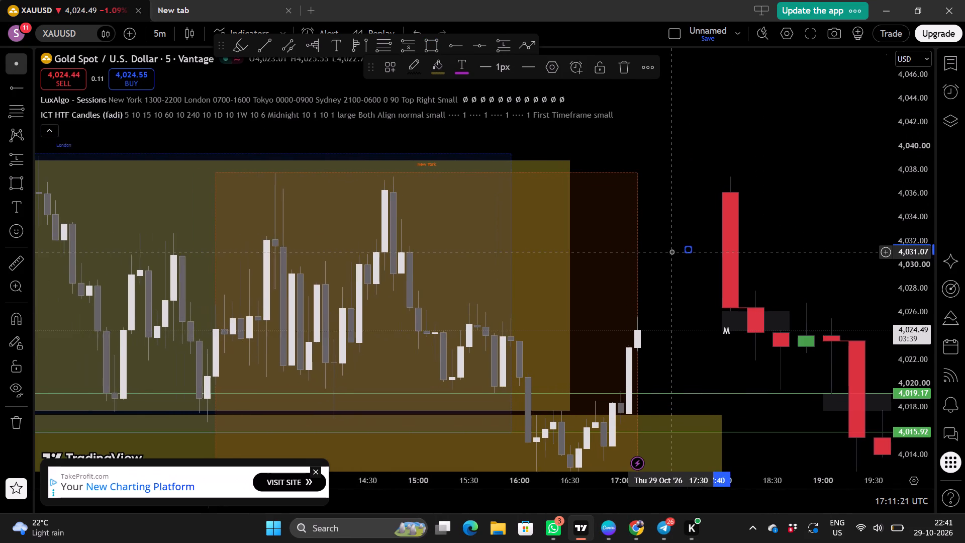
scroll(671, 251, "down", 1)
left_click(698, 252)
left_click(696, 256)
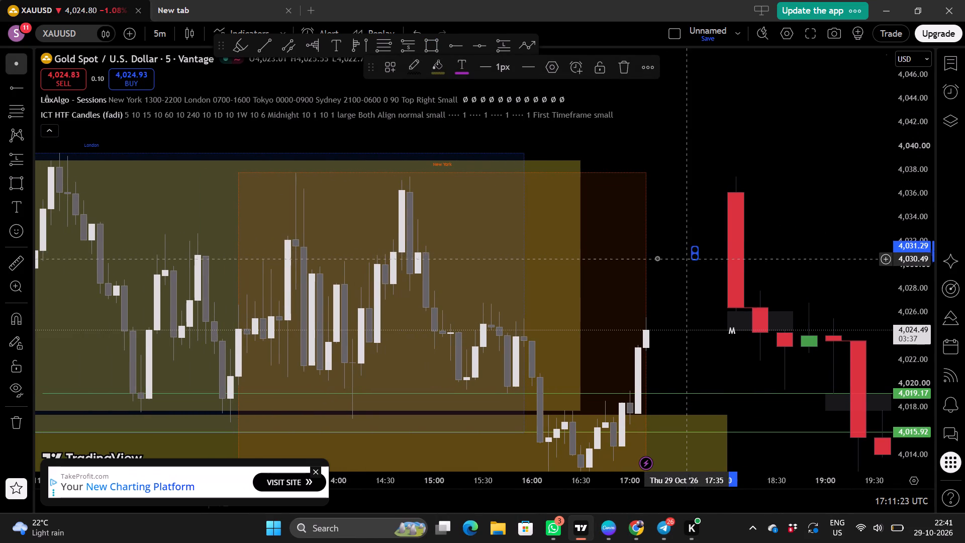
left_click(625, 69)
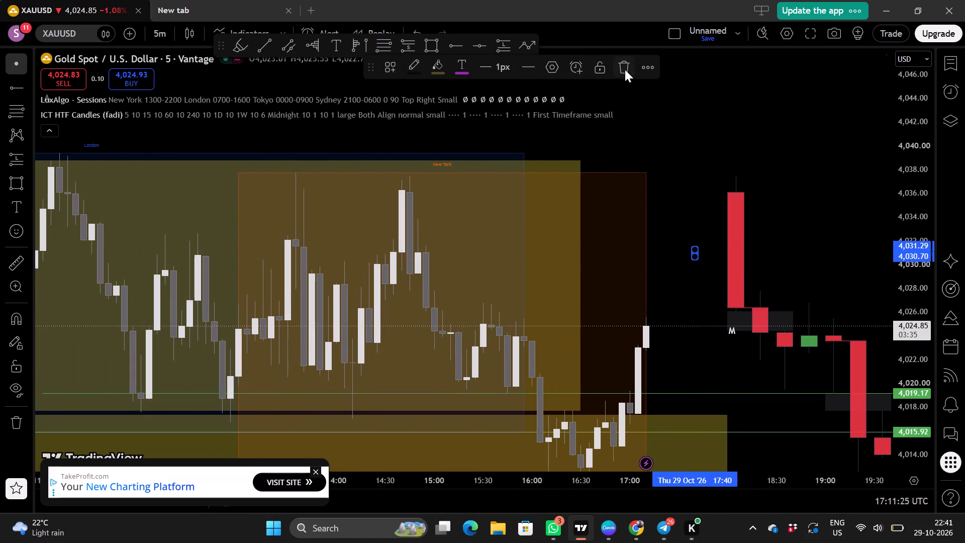
Draw a rectangle zone from about 4,033.83 to 4,027.74, starting at the 14:45 New York session candle and ending about 18:45.
scroll(540, 234, "down", 3)
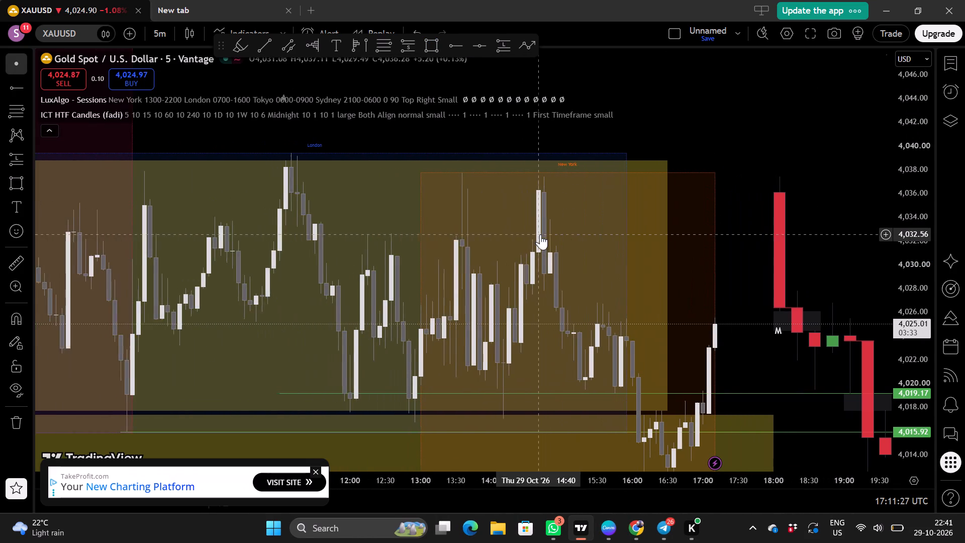
left_click_drag(747, 294, 646, 271)
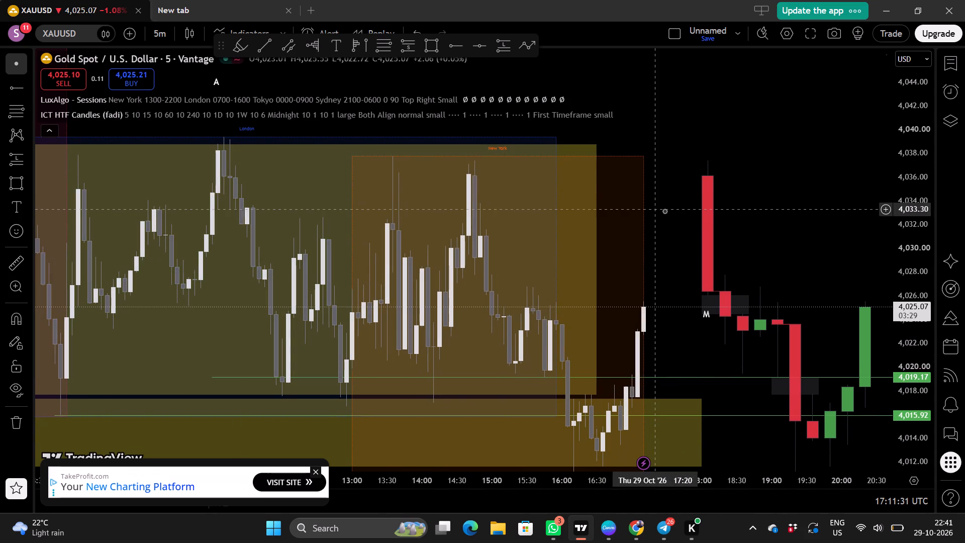
left_click_drag(666, 212, 520, 207)
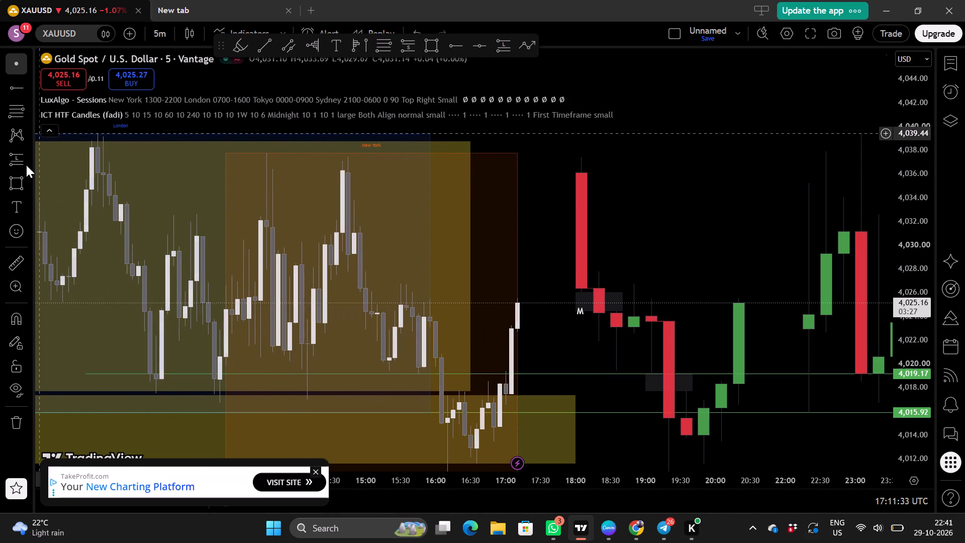
left_click(17, 187)
left_click_drag(350, 200, 547, 248)
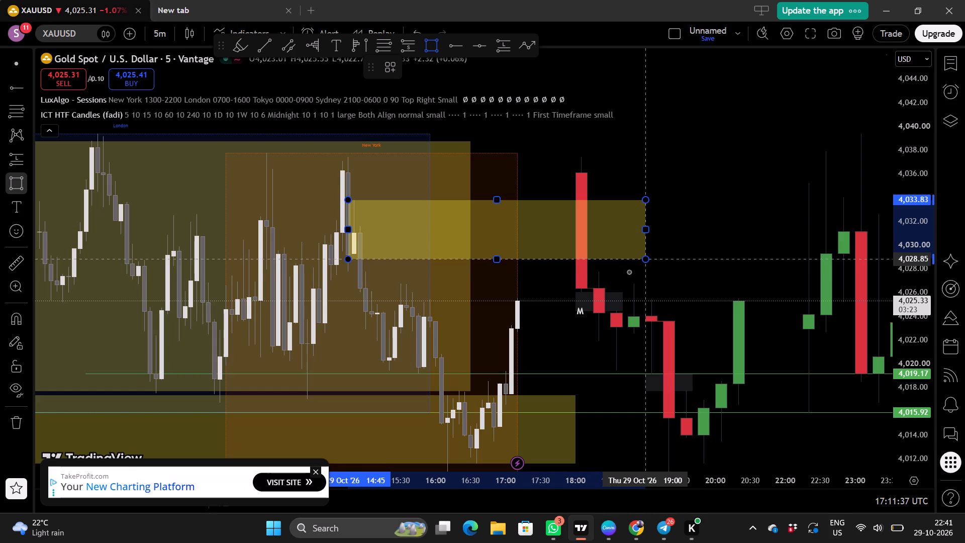
left_click(629, 271)
scroll(675, 247, "up", 1)
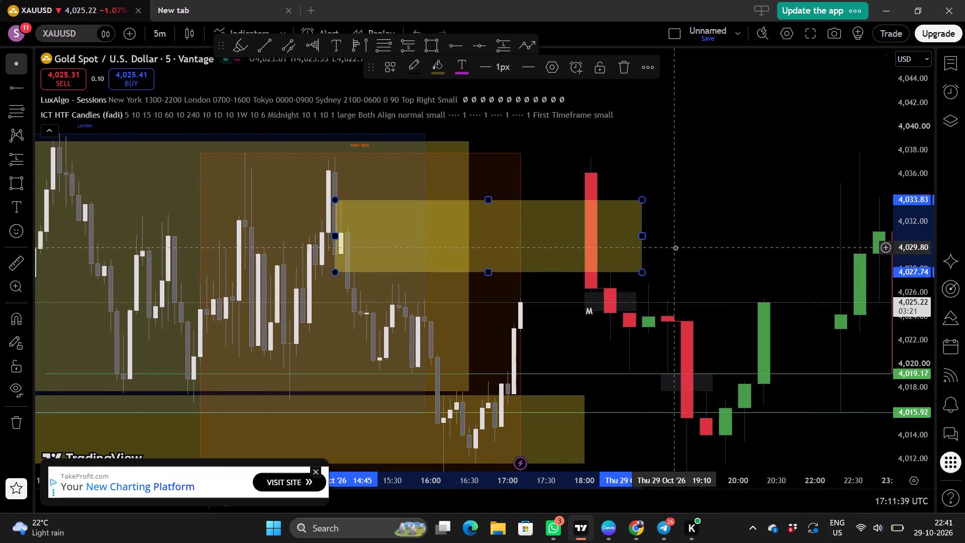
left_click(656, 176)
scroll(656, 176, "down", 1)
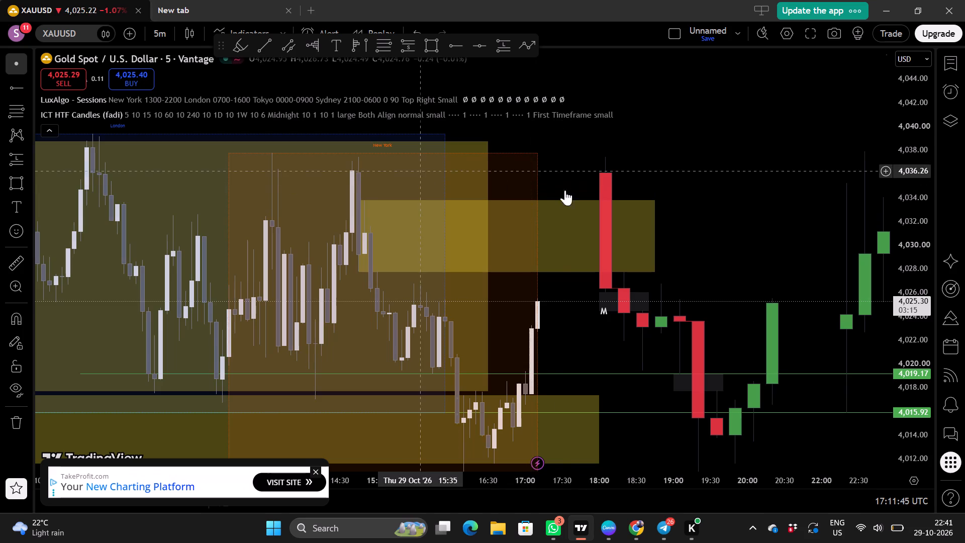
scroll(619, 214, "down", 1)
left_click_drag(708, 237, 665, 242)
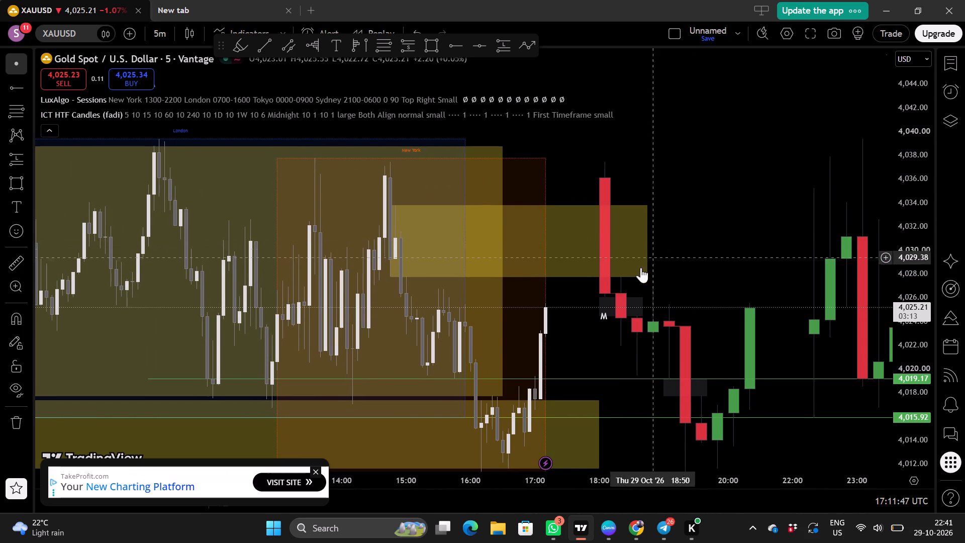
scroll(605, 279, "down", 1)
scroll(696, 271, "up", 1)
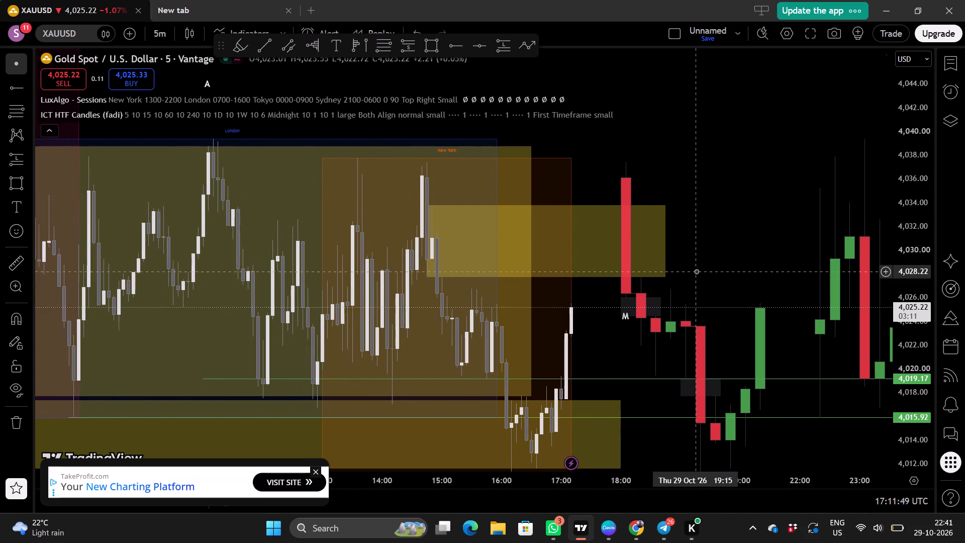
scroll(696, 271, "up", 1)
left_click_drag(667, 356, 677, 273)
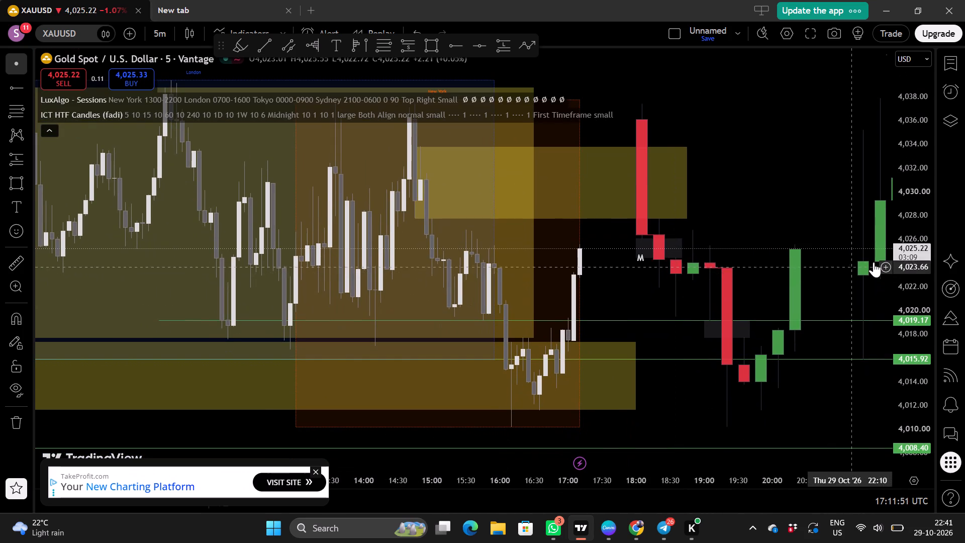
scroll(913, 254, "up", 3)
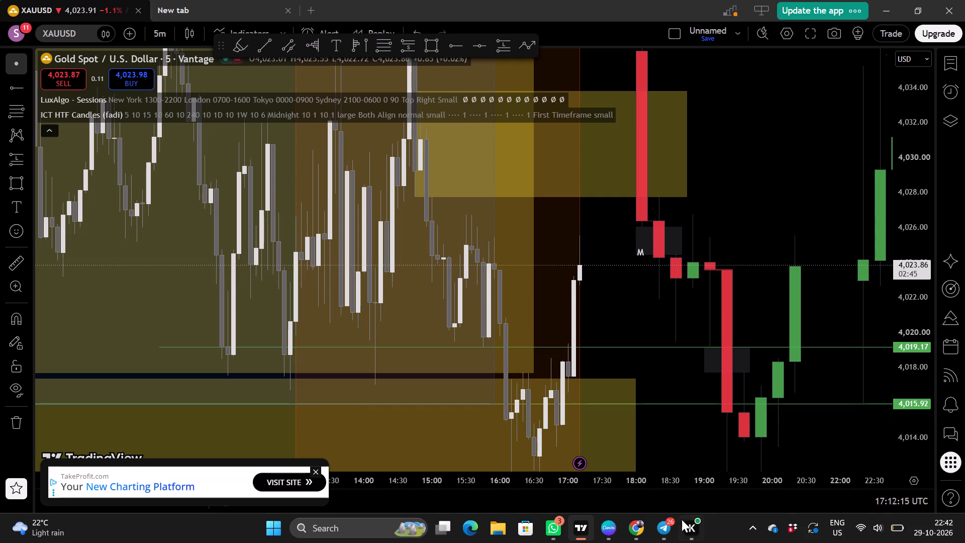
Switch to Chrome and advance the YouTube gold live-trading stream to its live point.
left_click(638, 529)
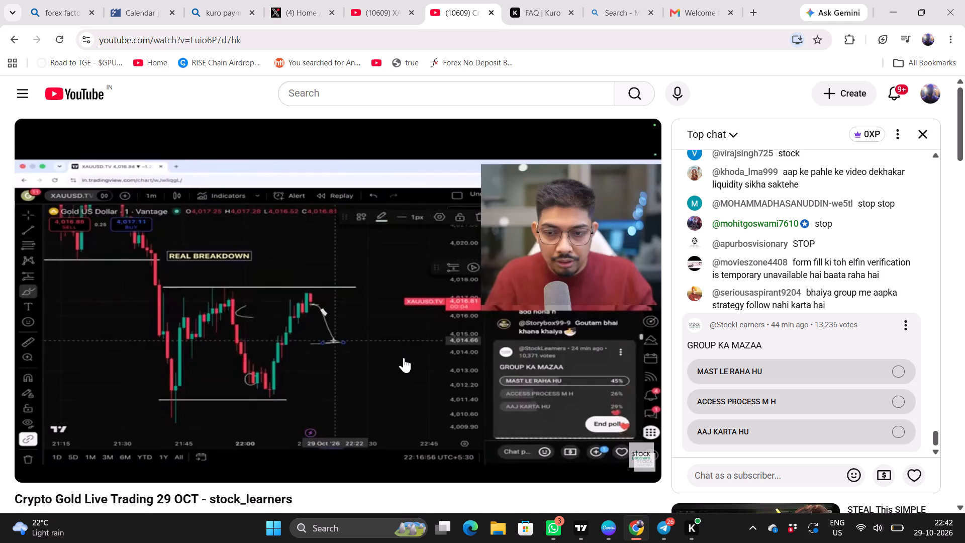
scroll(408, 369, "down", 1)
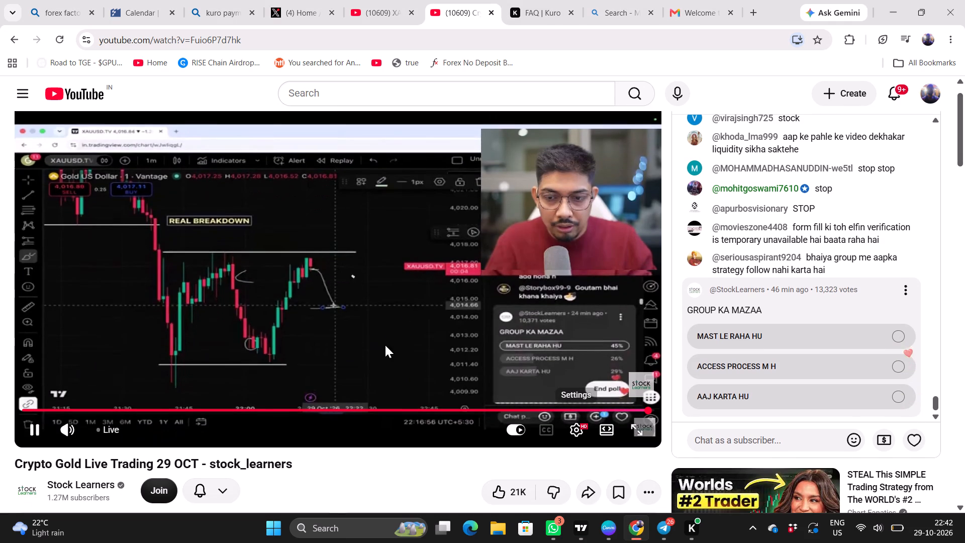
left_click_drag(644, 408, 655, 409)
left_click_drag(649, 411, 678, 411)
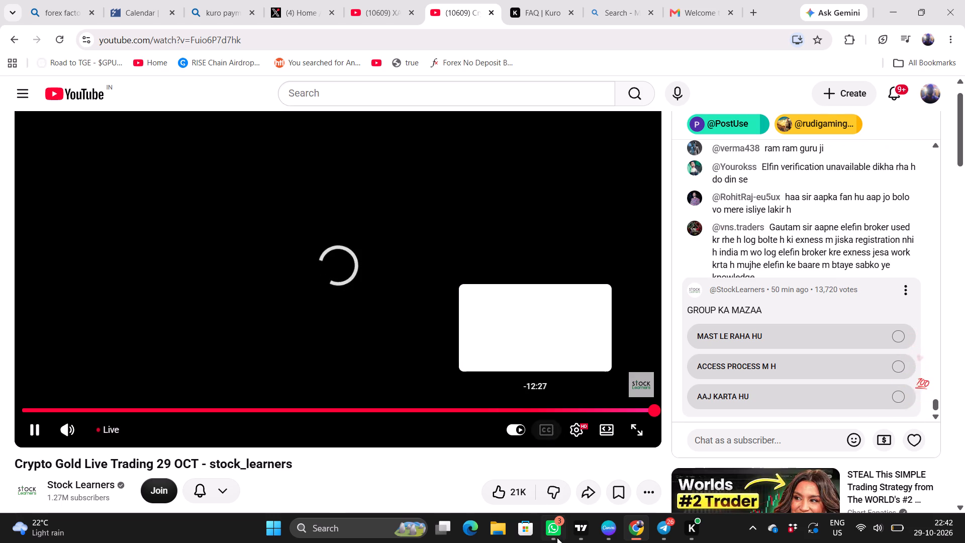
Switch back to TradingView and remove the LuxAlgo Sessions indicator from the XAUUSD chart.
left_click(588, 538)
scroll(634, 353, "down", 4)
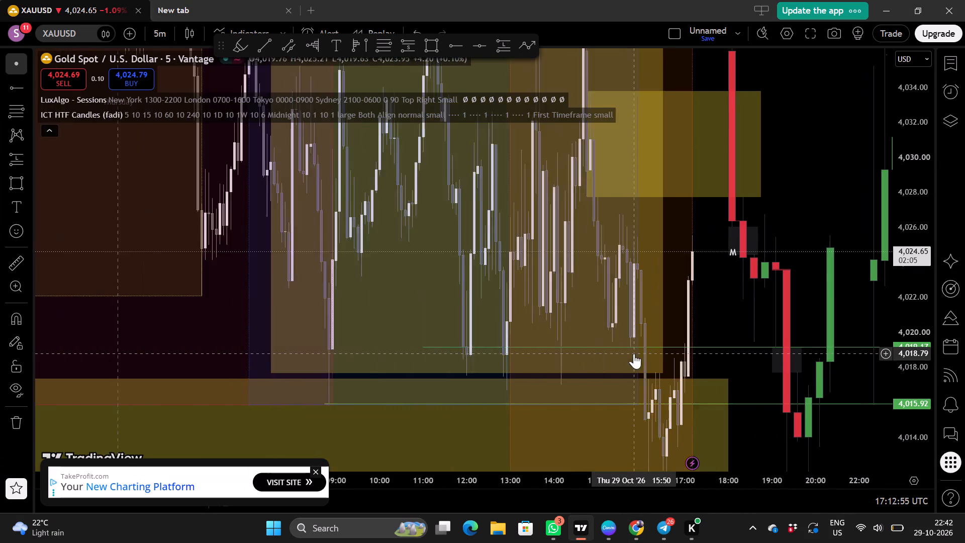
scroll(917, 328, "down", 6)
scroll(804, 304, "down", 1)
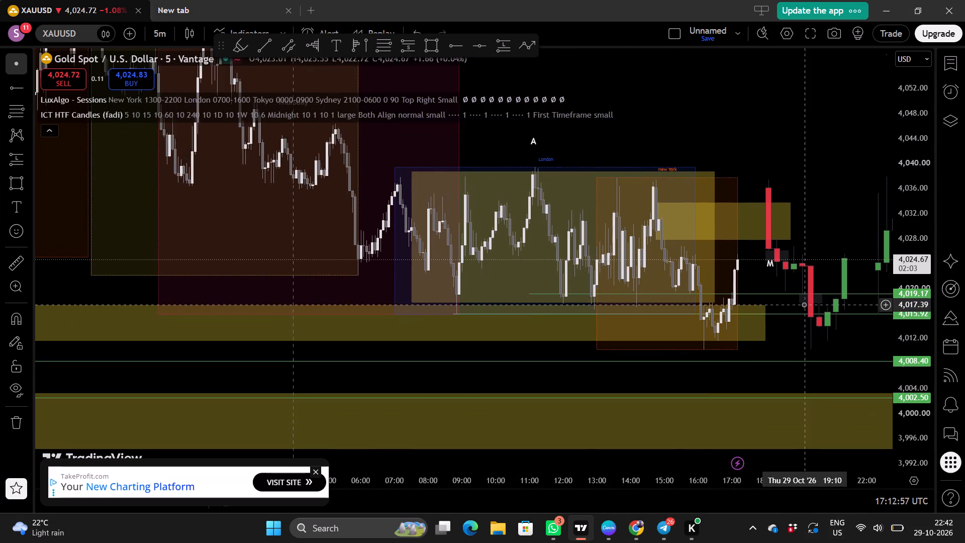
scroll(804, 304, "down", 1)
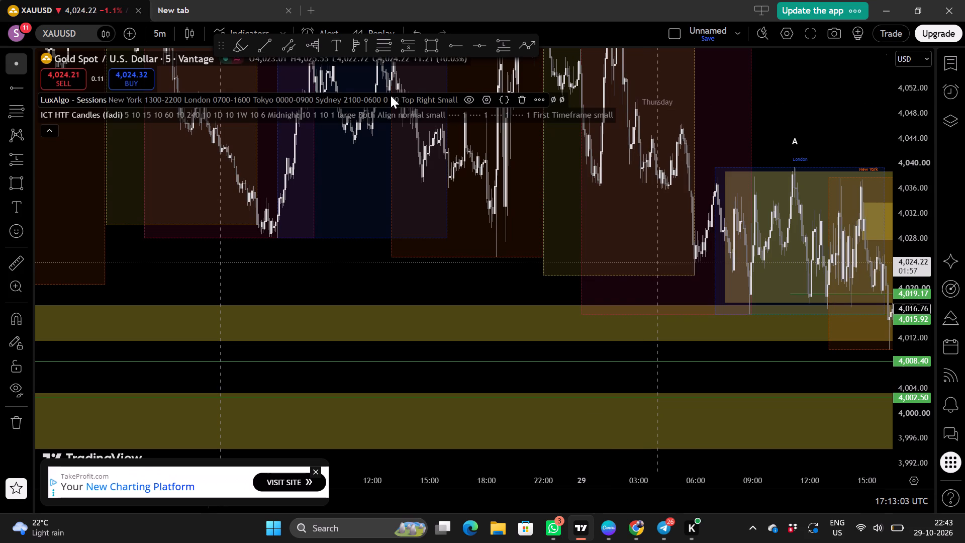
left_click(522, 102)
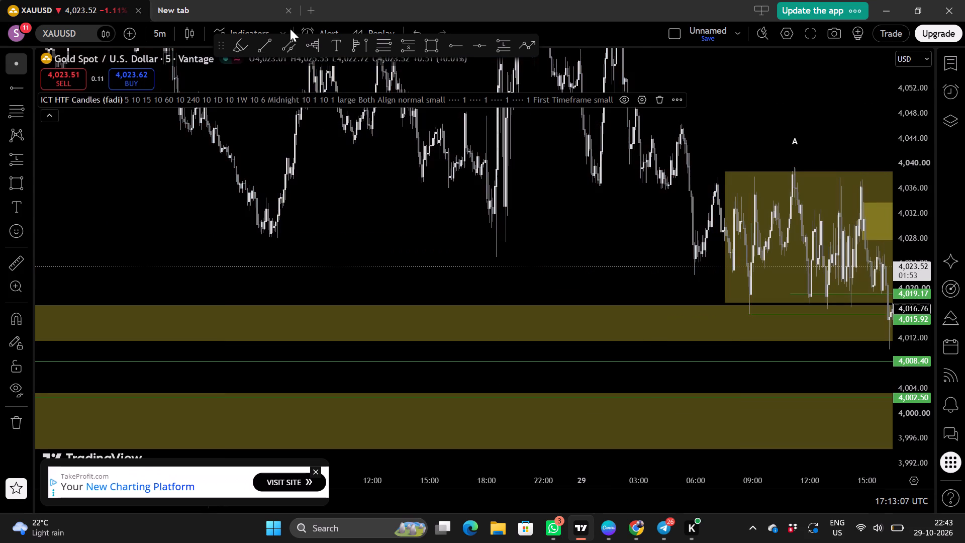
Move the floating drawing-tools bar down so it clears the chart's top row of controls.
left_click_drag(228, 50, 236, 69)
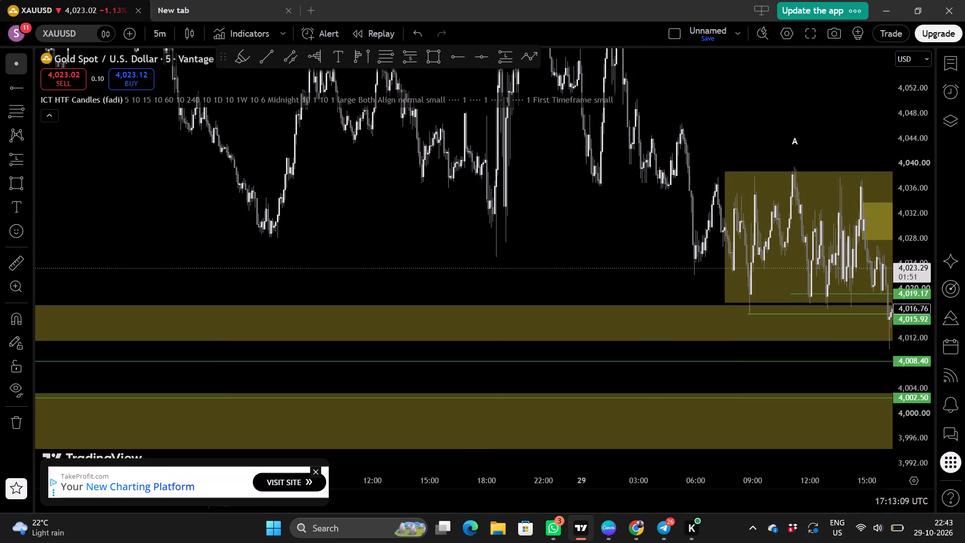
left_click_drag(236, 69, 244, 73)
Add the favourite indicator SMT Divergence ICT 01 by TradingFinder to the 5-minute XAUUSD chart.
left_click(235, 37)
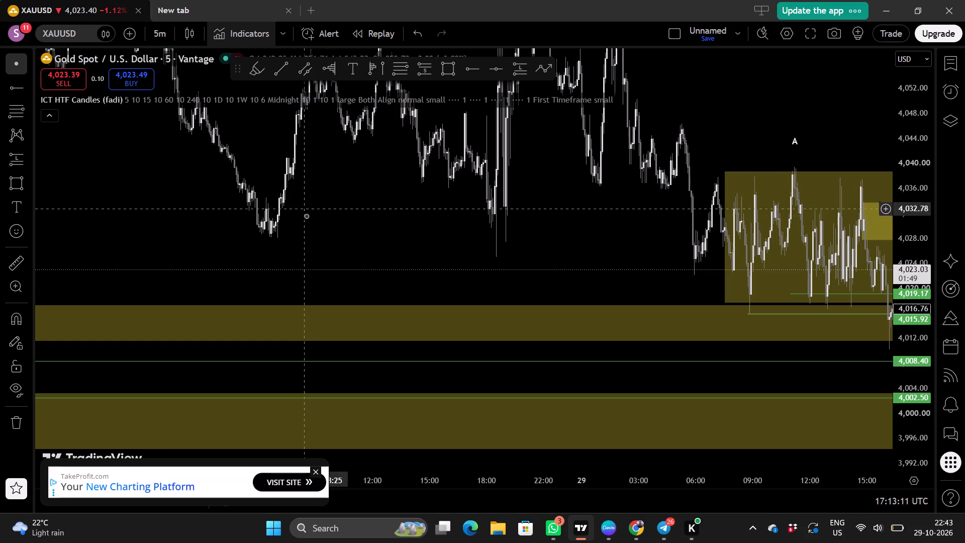
scroll(510, 352, "down", 2)
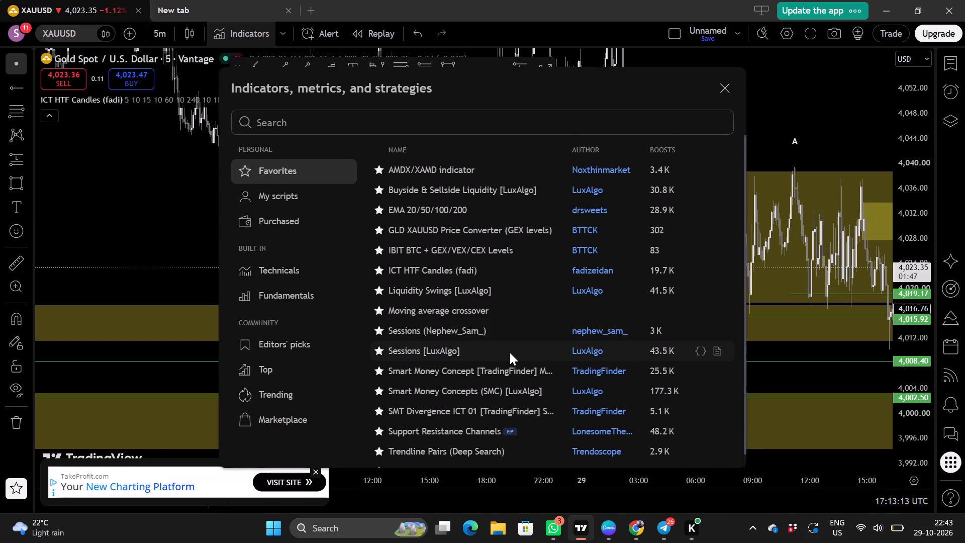
scroll(510, 352, "down", 5)
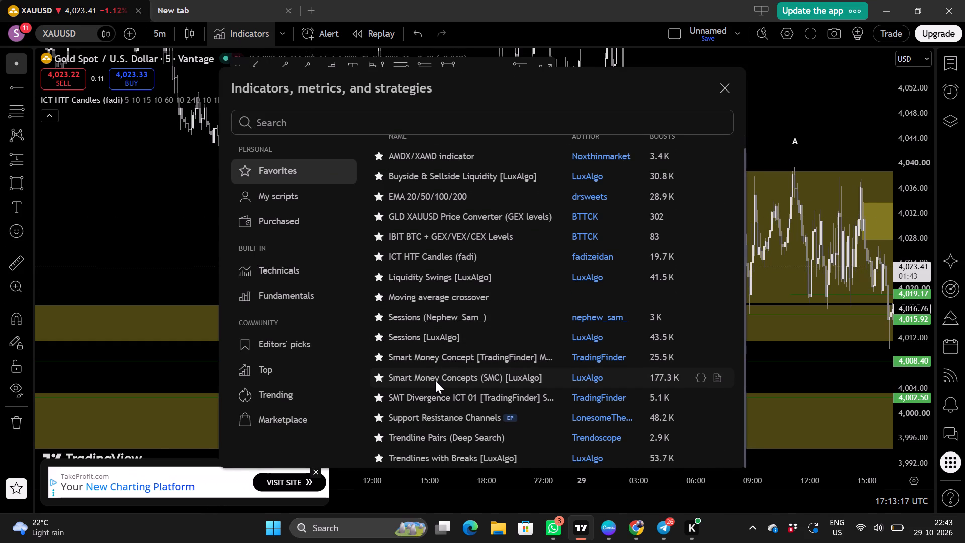
scroll(457, 409, "down", 1)
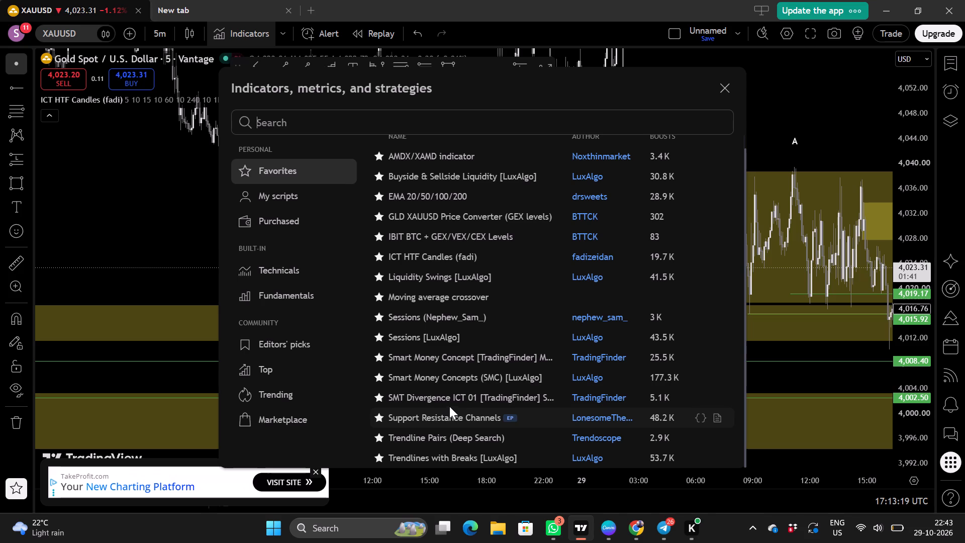
left_click(423, 397)
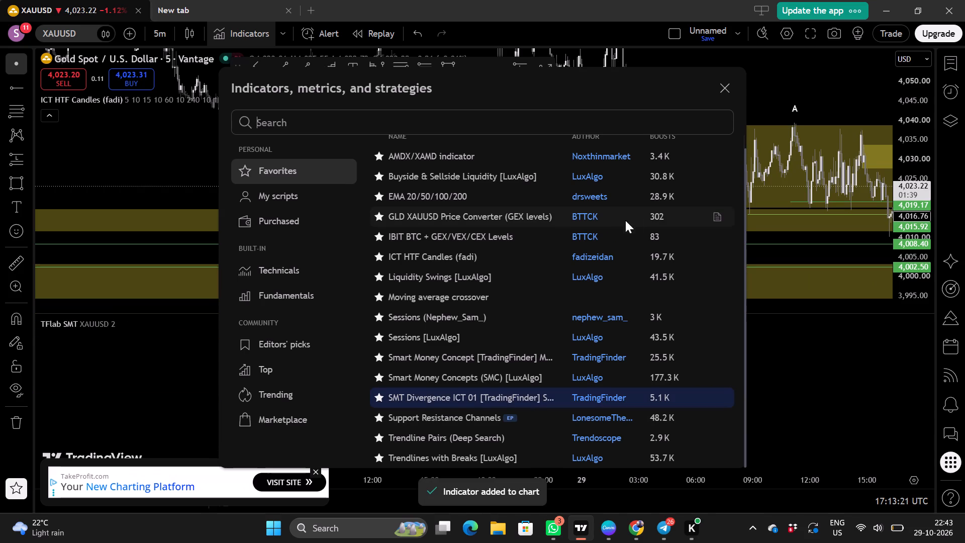
left_click(721, 82)
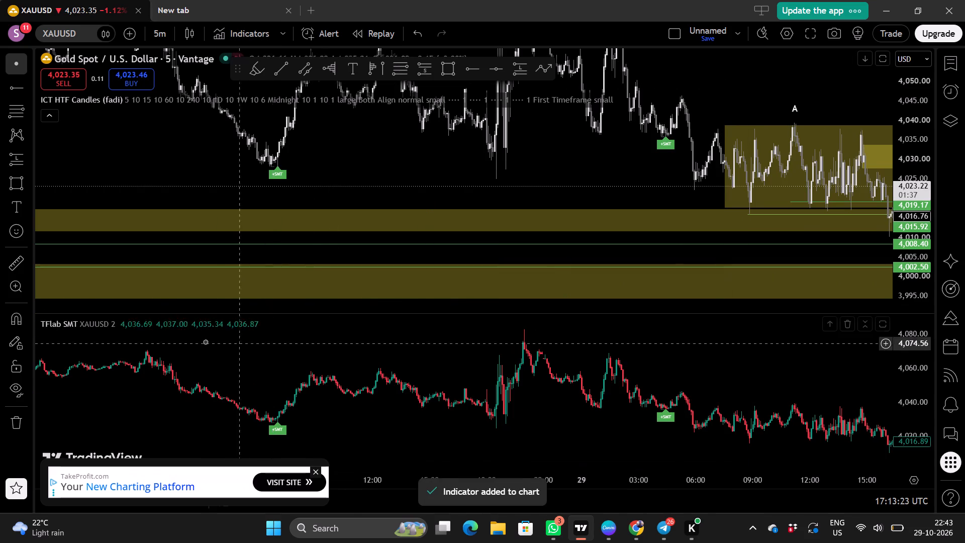
Open the settings of the TFlab SMT indicator in the lower pane.
left_click(143, 321)
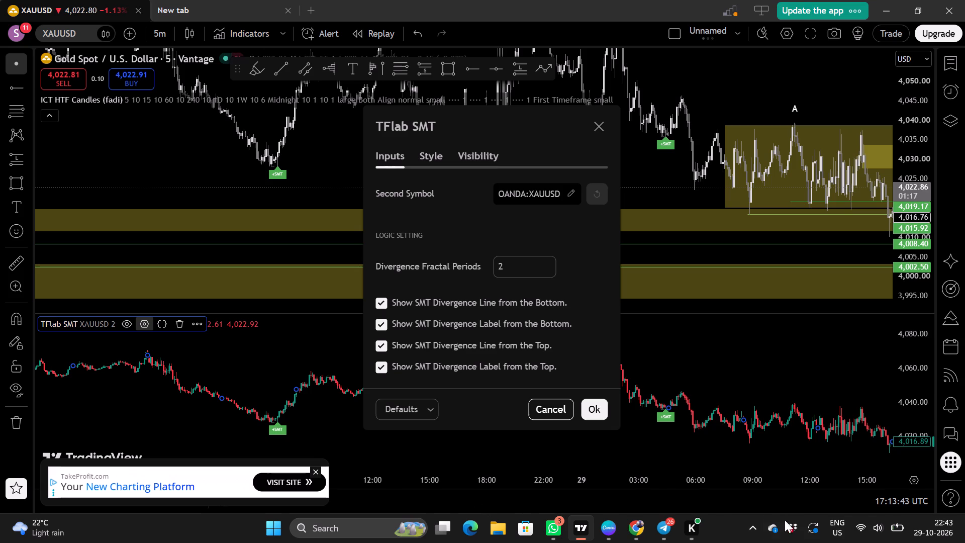
Raise the laptop's screen brightness to roughly 30 percent in the Windows quick settings, leaving the volume alone.
left_click(879, 526)
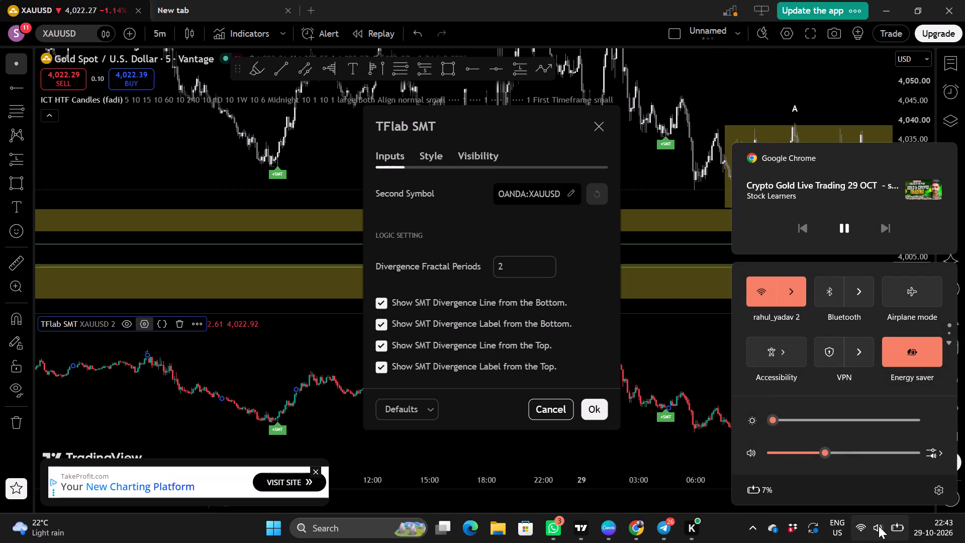
left_click(812, 415)
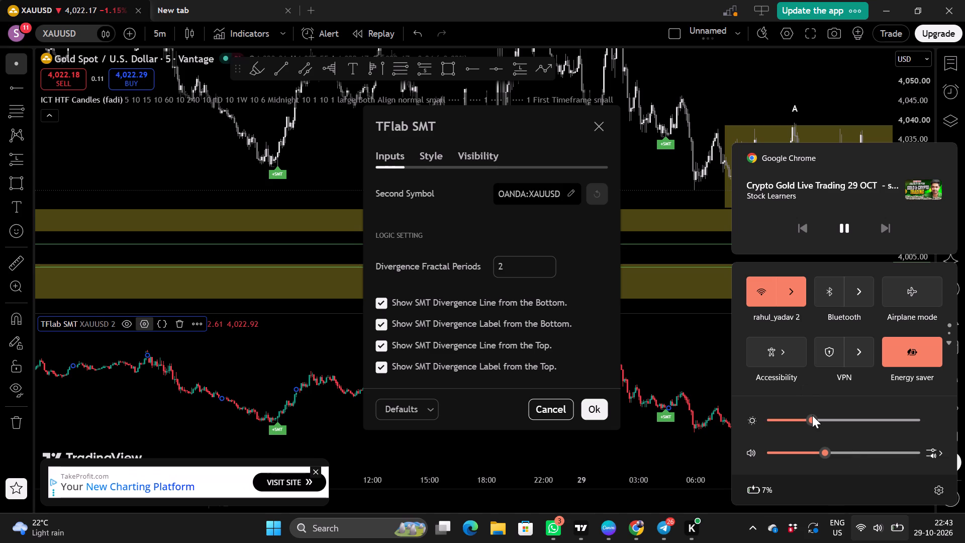
left_click(881, 525)
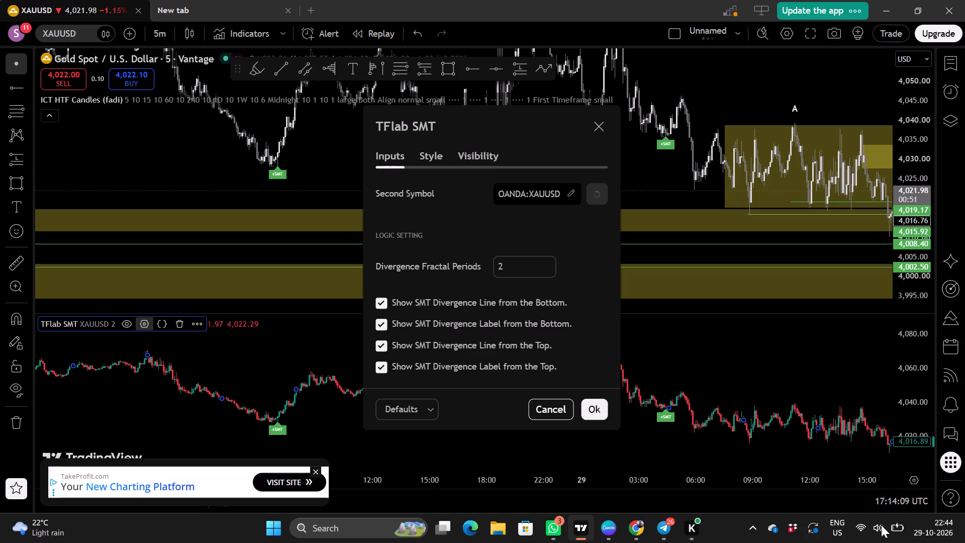
Set the TFlab SMT indicator's second symbol to Vantage's XAGUSD (Silver US Dollar) and apply the settings.
left_click(569, 193)
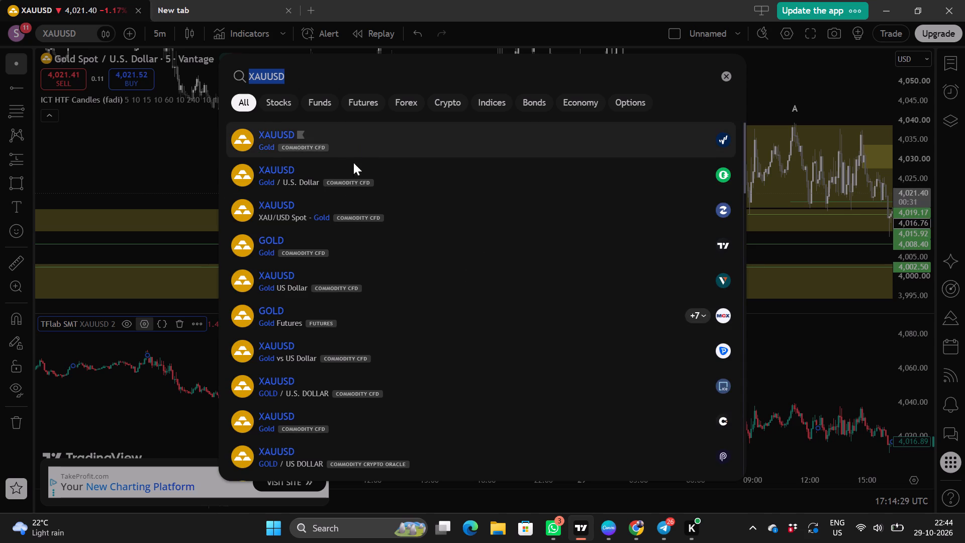
left_click(308, 82)
key("BackSpace")
key("BackSpace")
key("BackSpace")
key("BackSpace")
key("BackSpace")
key("BackSpace")
key("BackSpace")
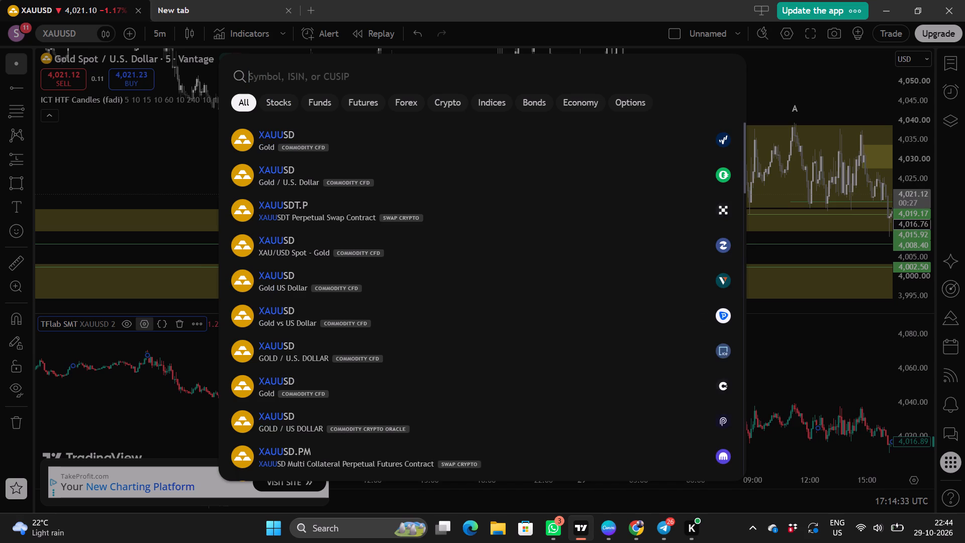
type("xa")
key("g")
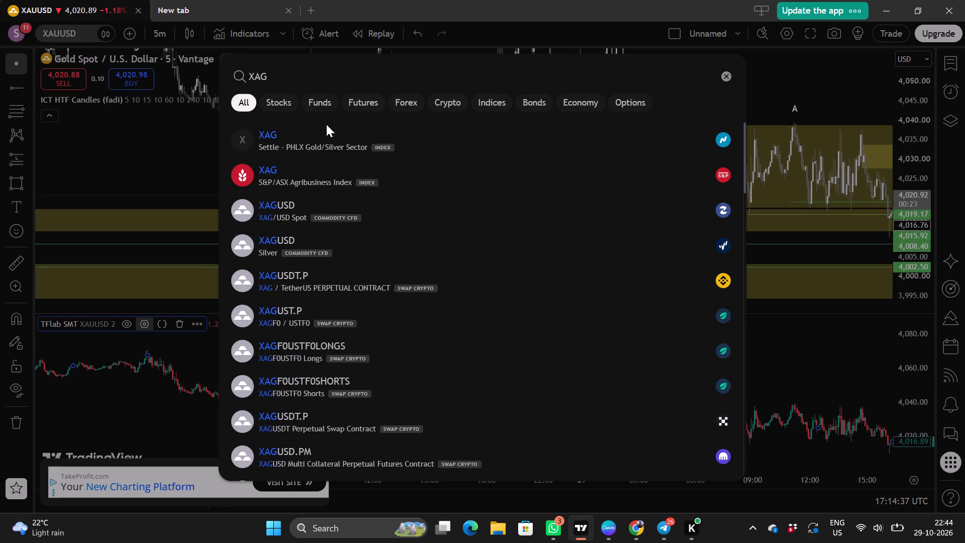
scroll(374, 233, "down", 1)
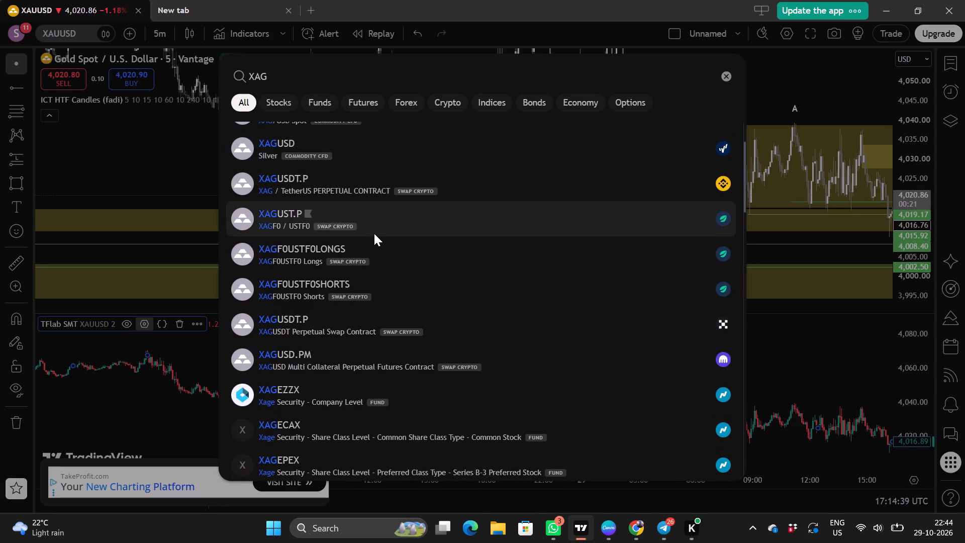
scroll(374, 233, "down", 1)
scroll(374, 233, "up", 10)
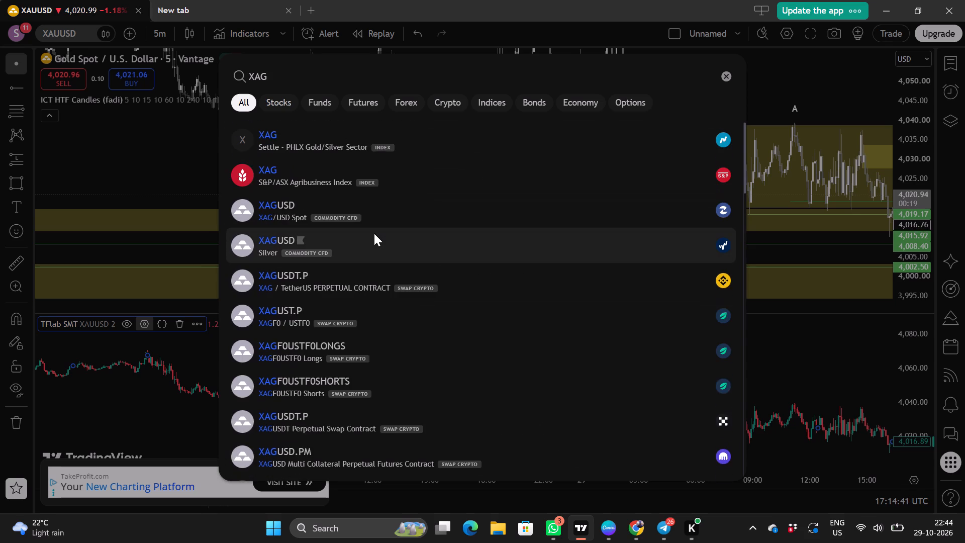
left_click(282, 76)
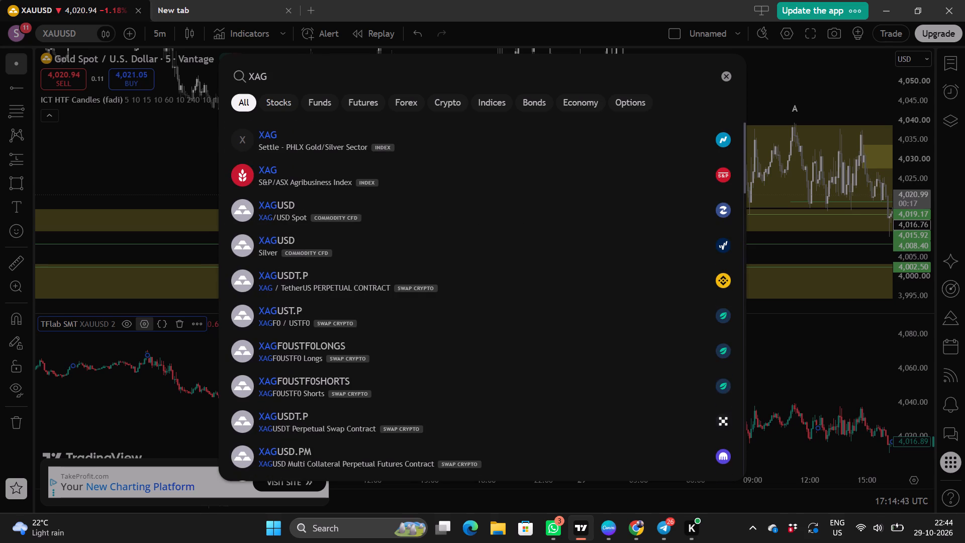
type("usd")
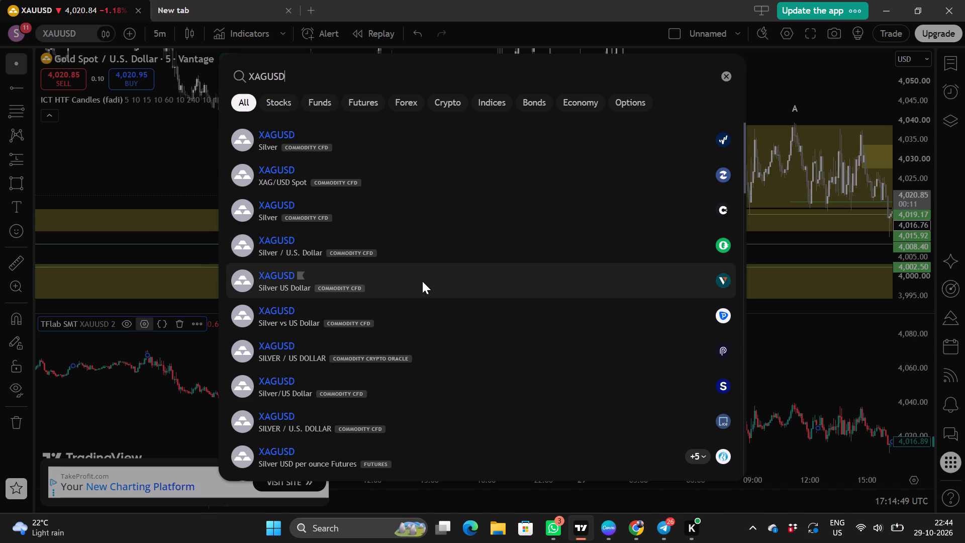
left_click(462, 281)
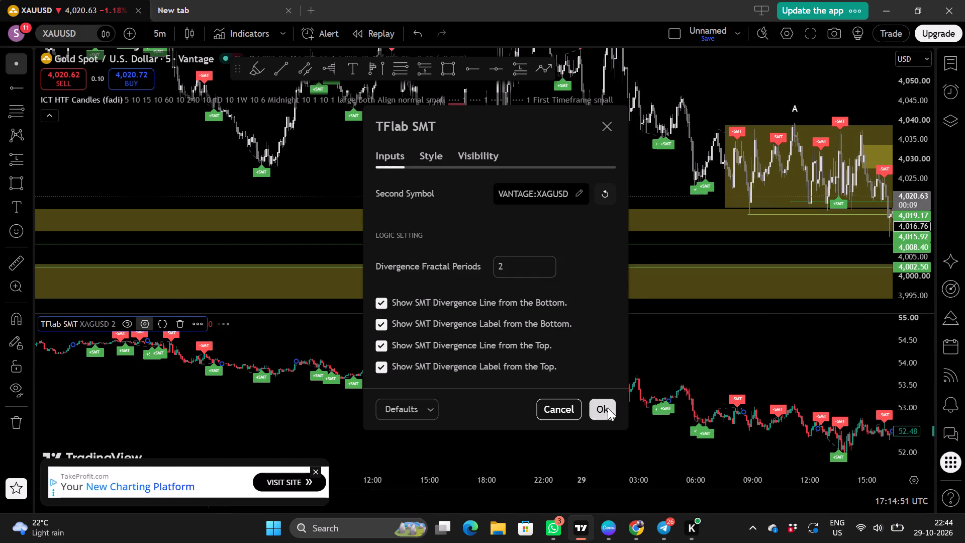
left_click(605, 407)
Examine the latest SMT divergence markers on the XAGUSD pane against the XAUUSD candles up to about 17:15.
left_click_drag(703, 383, 446, 369)
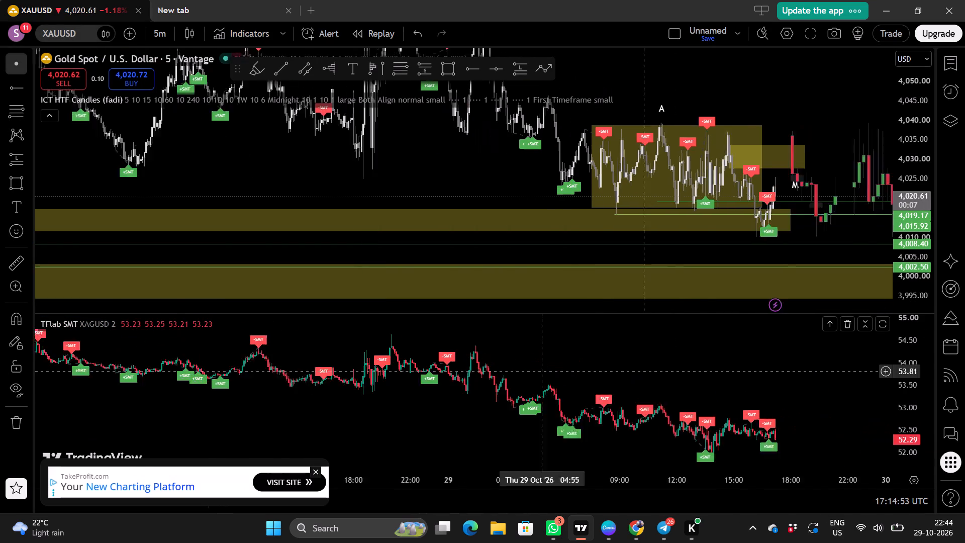
left_click_drag(446, 369, 427, 368)
scroll(907, 383, "up", 3)
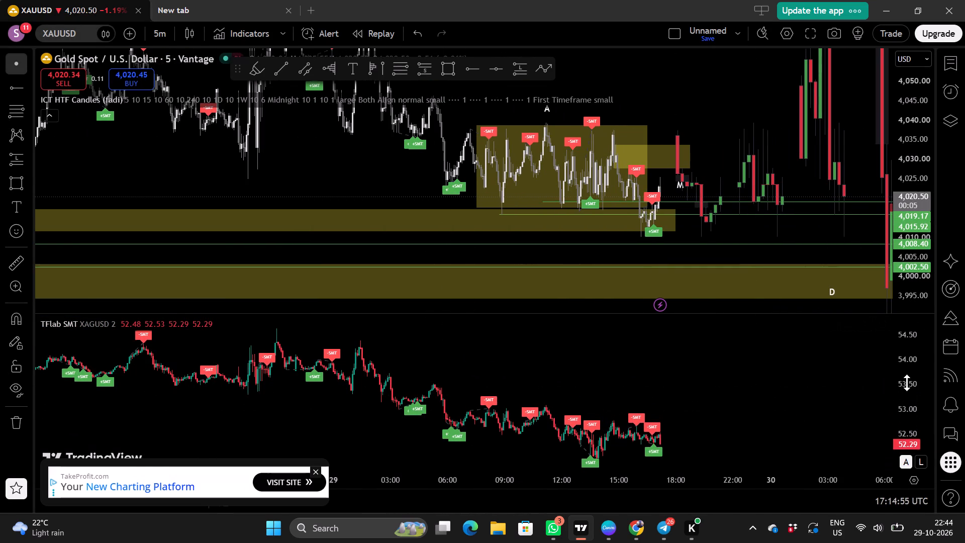
scroll(907, 383, "up", 4)
left_click_drag(665, 415, 662, 329)
scroll(706, 393, "up", 2)
scroll(657, 397, "up", 2)
left_click_drag(678, 397, 677, 356)
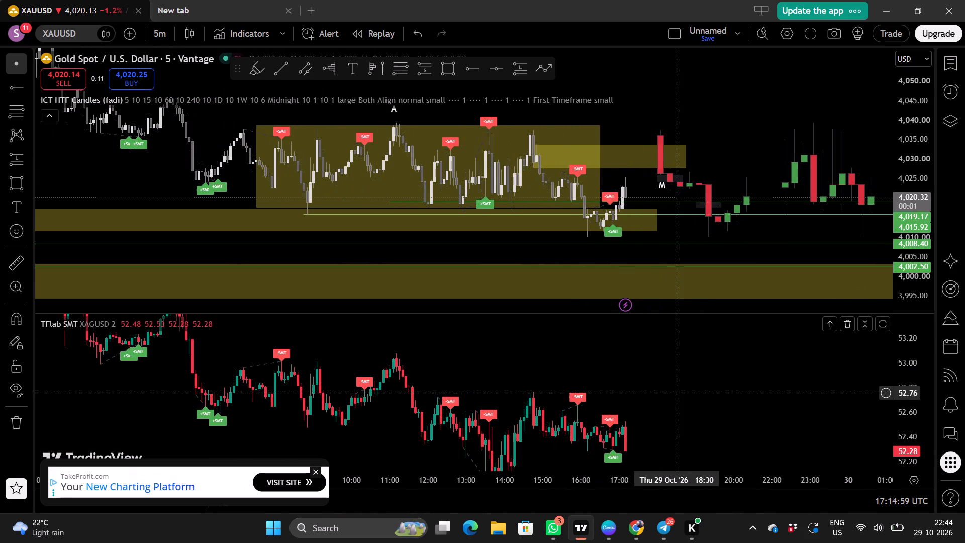
left_click_drag(677, 356, 672, 337)
scroll(703, 394, "up", 1)
left_click_drag(685, 391, 688, 403)
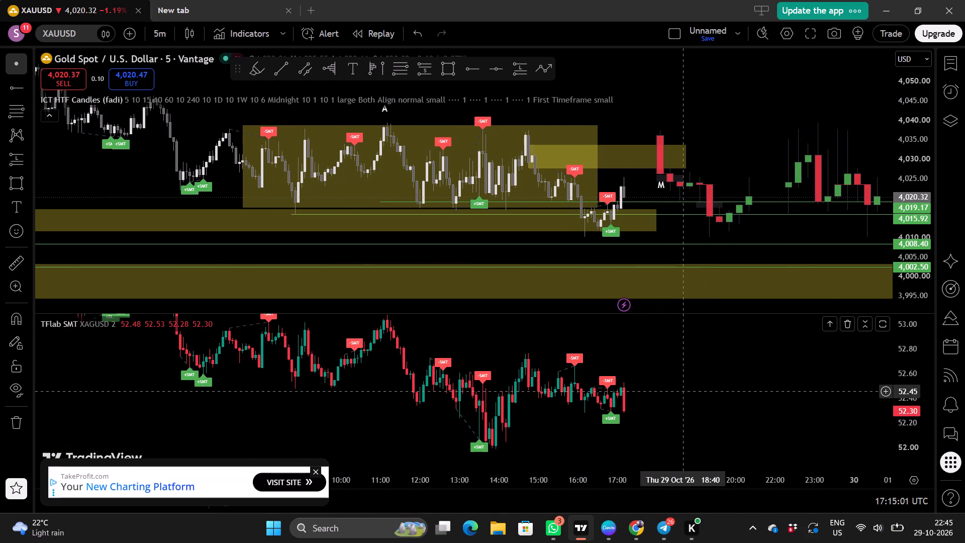
left_click_drag(688, 403, 688, 402)
scroll(688, 402, "down", 1)
scroll(688, 402, "up", 2)
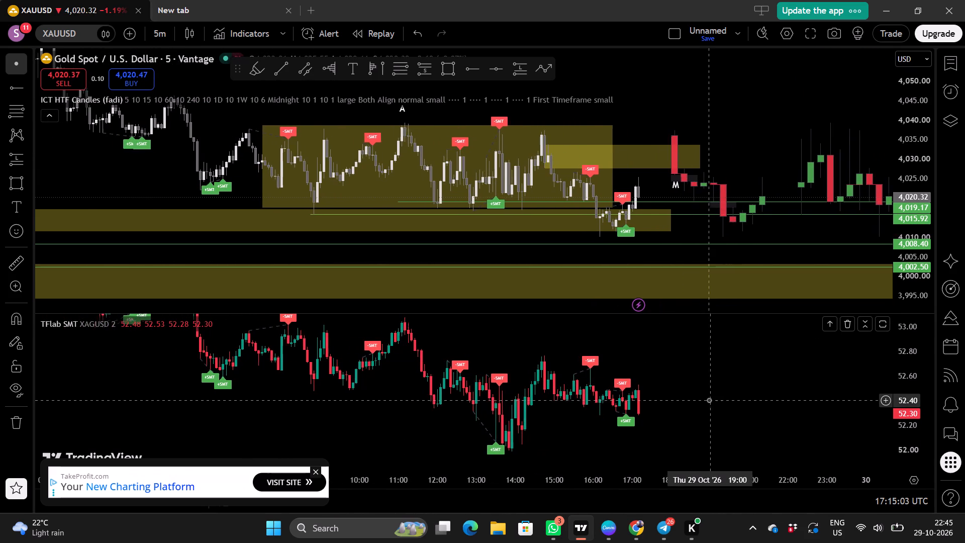
scroll(709, 400, "up", 1)
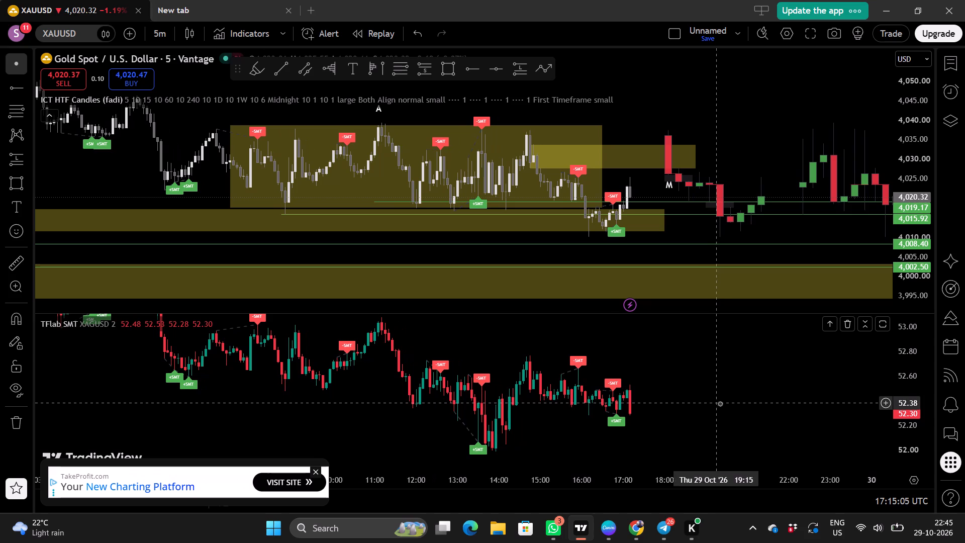
scroll(723, 403, "up", 1)
left_click_drag(721, 398, 699, 389)
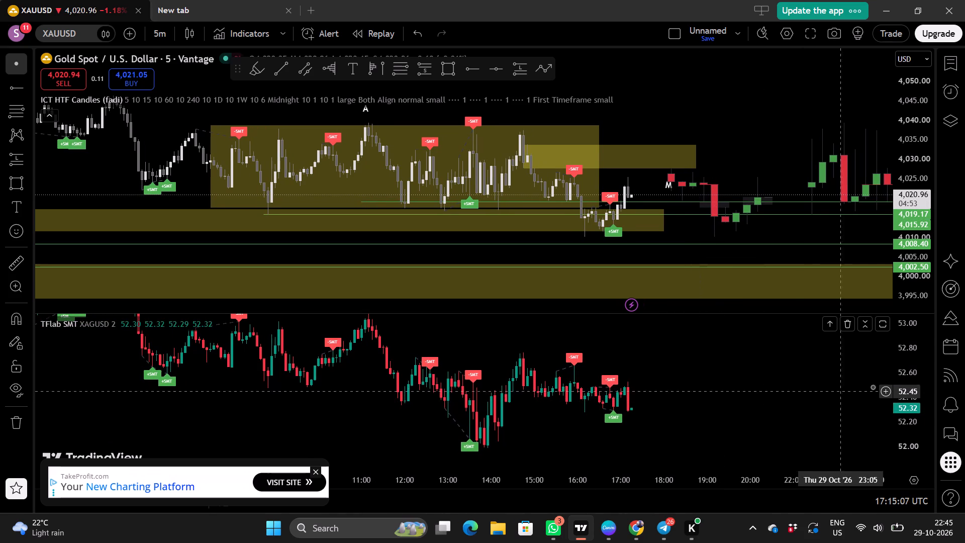
scroll(908, 382, "up", 4)
scroll(760, 408, "up", 1)
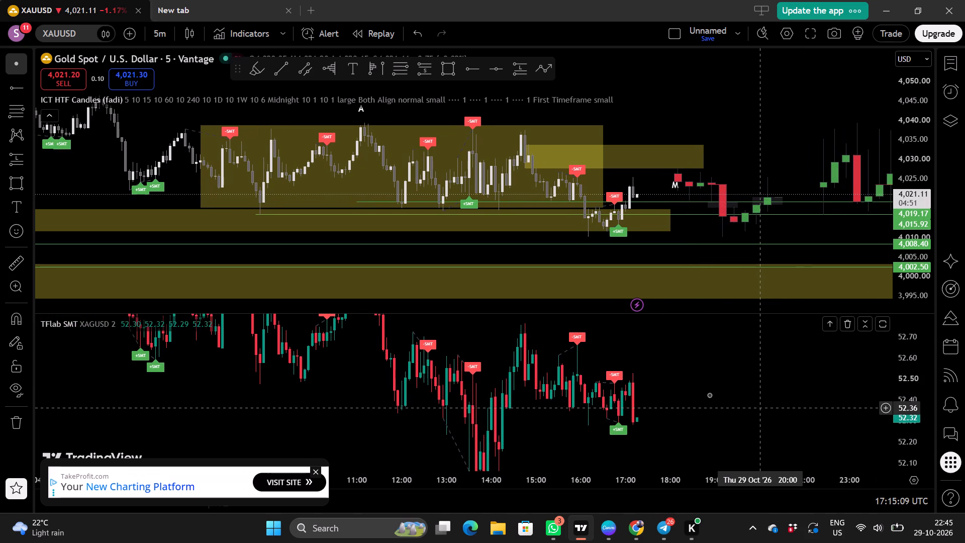
scroll(707, 394, "up", 2)
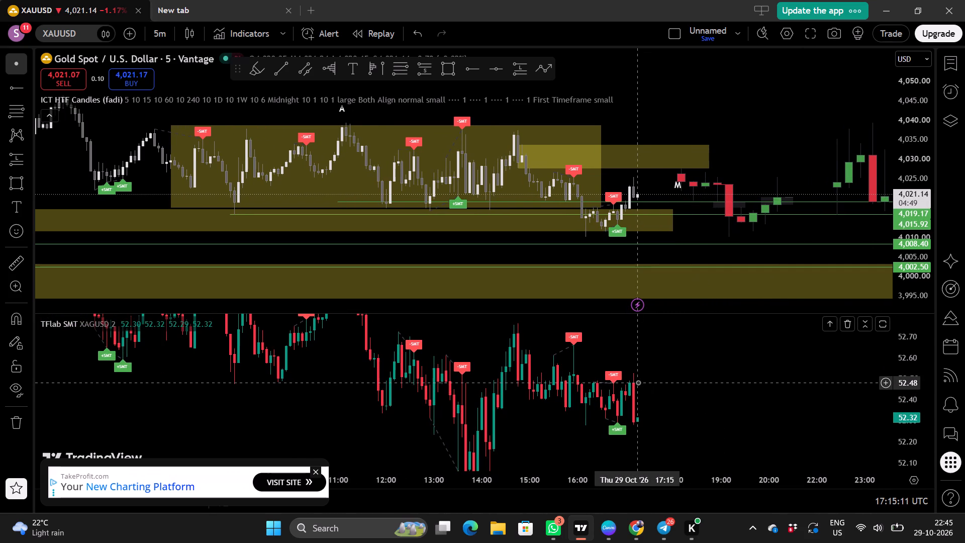
Switch the XAUUSD chart with its XAGUSD SMT pane from 5 minutes to the 1-hour timeframe.
left_click_drag(684, 384, 655, 341)
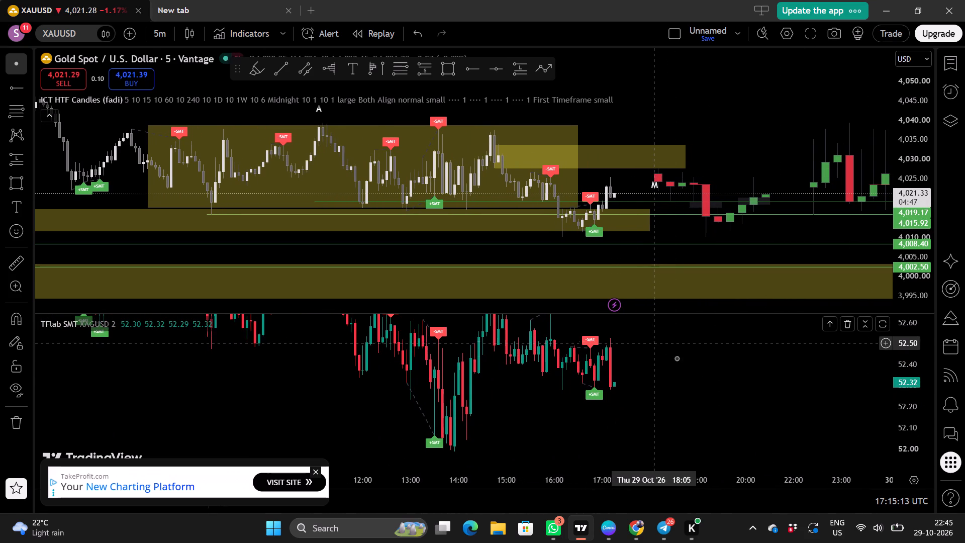
scroll(677, 358, "up", 1)
left_click(677, 358)
left_click_drag(677, 358, 660, 408)
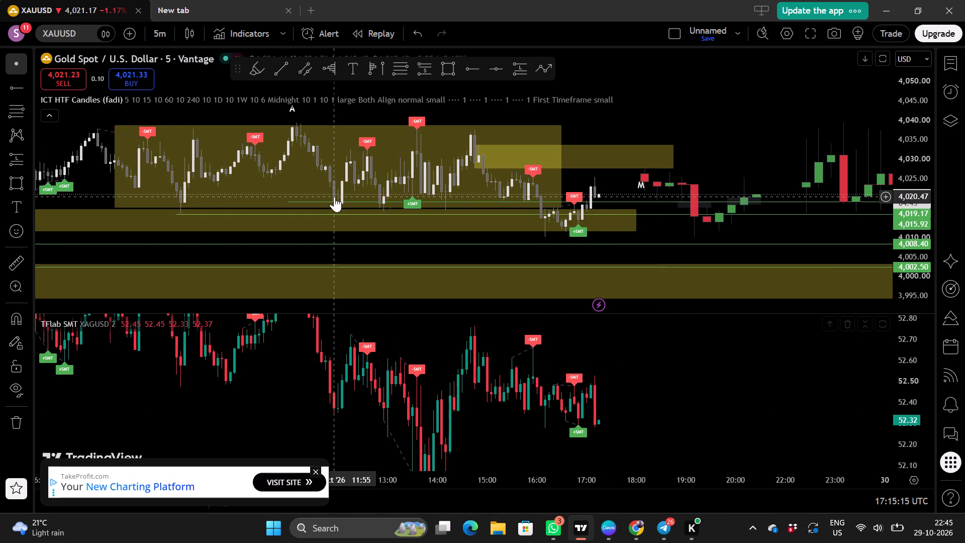
left_click(160, 32)
scroll(196, 281, "down", 1)
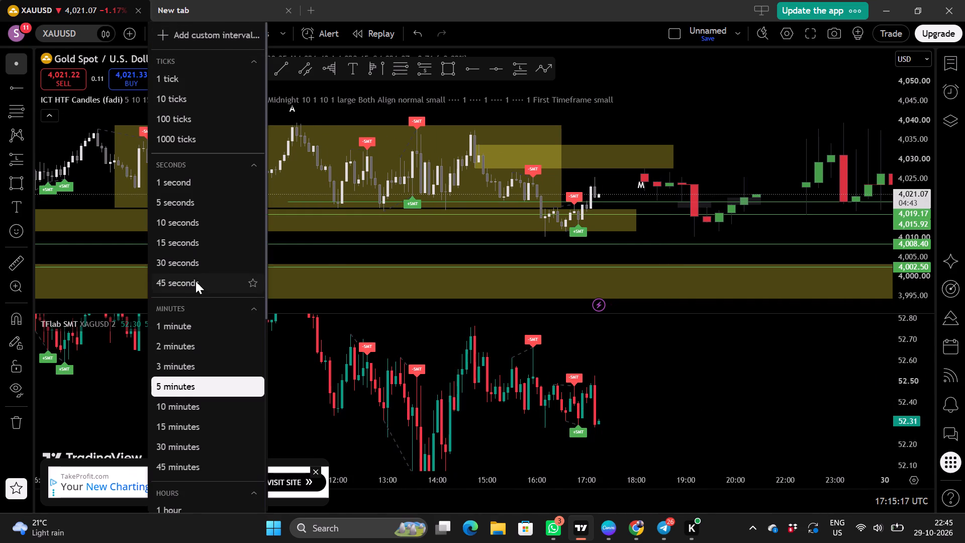
scroll(196, 281, "down", 1)
left_click(177, 317)
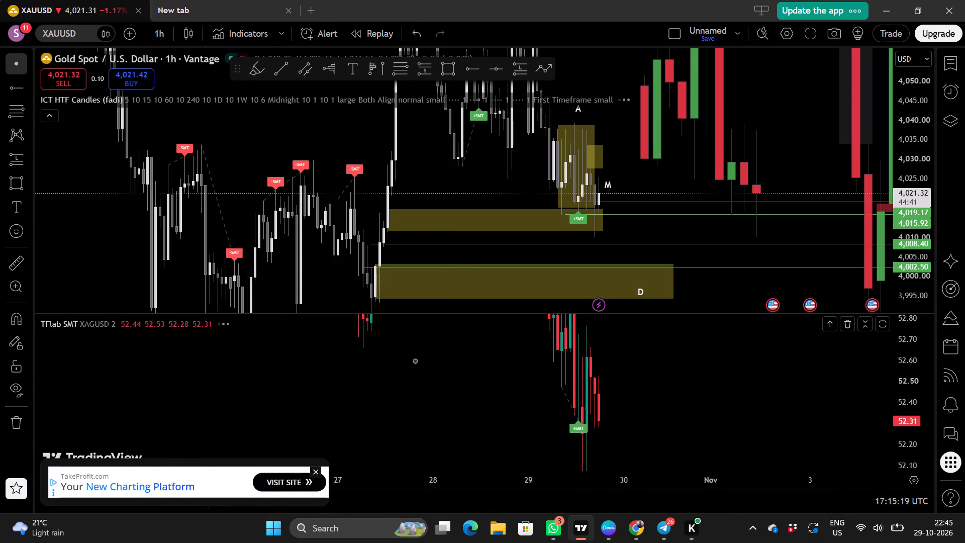
Examine the 29 October lows and the nearby SMT marker on the 1-hour XAGUSD pane against XAUUSD.
scroll(598, 442, "up", 1)
scroll(713, 427, "up", 2)
left_click(713, 427)
scroll(713, 427, "up", 1)
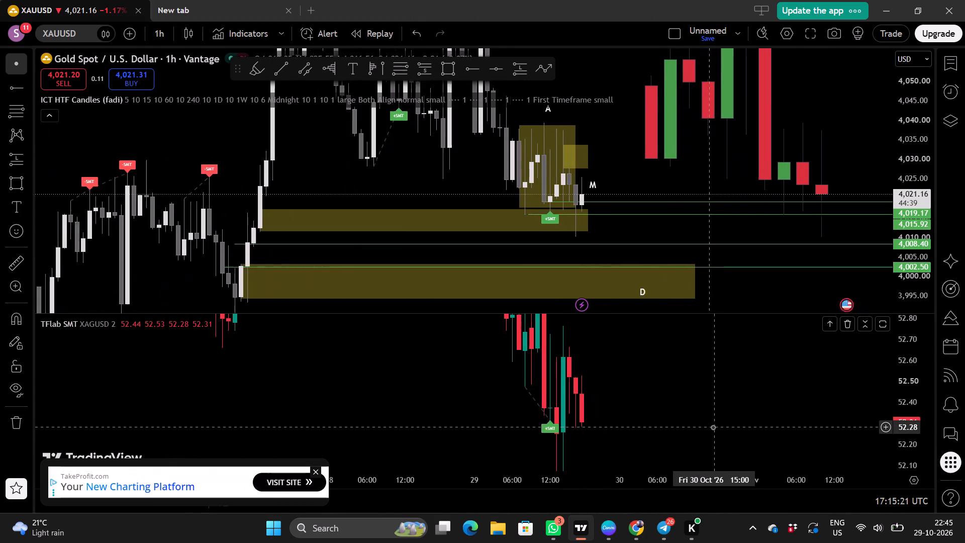
scroll(713, 427, "up", 1)
scroll(911, 419, "down", 3)
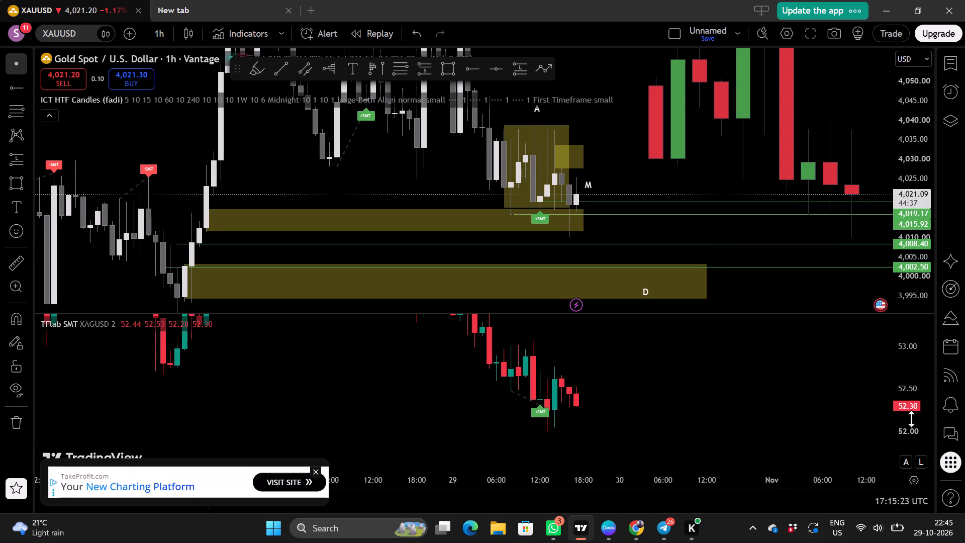
scroll(792, 415, "right", 1)
scroll(742, 409, "up", 1)
left_click_drag(684, 391, 680, 443)
scroll(650, 427, "down", 1)
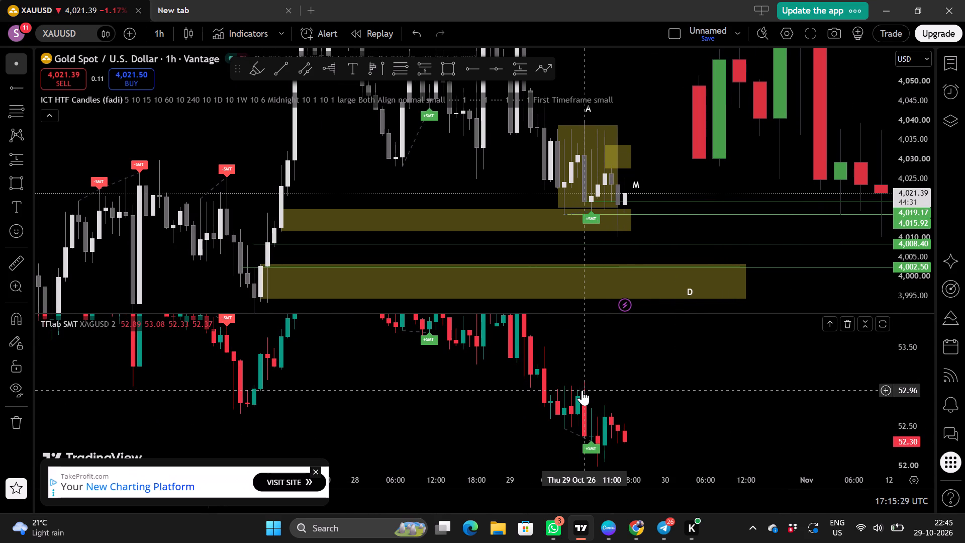
scroll(679, 407, "up", 1)
scroll(533, 451, "down", 1)
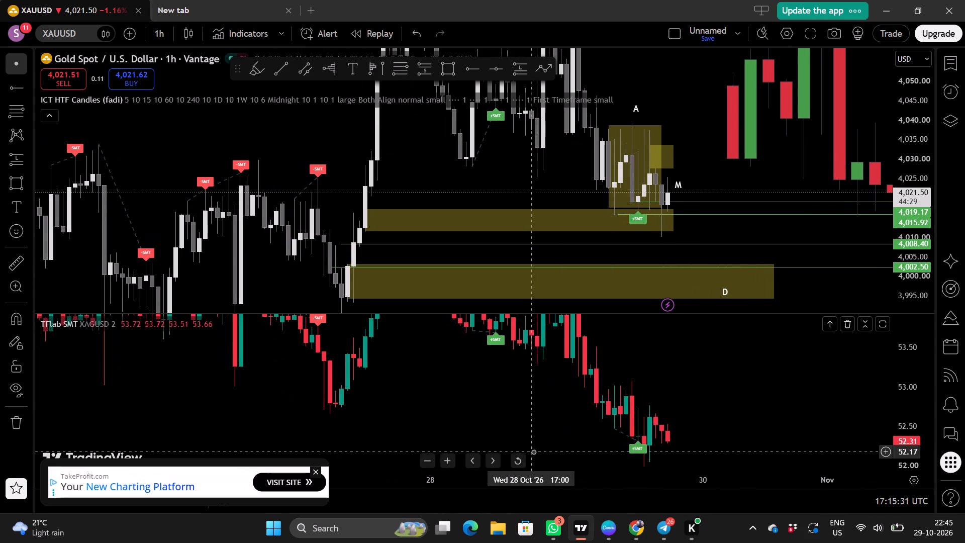
Compare the 27 October and 29 October swing lows across the 1-hour XAUUSD and XAGUSD panes.
left_click_drag(304, 142, 307, 94)
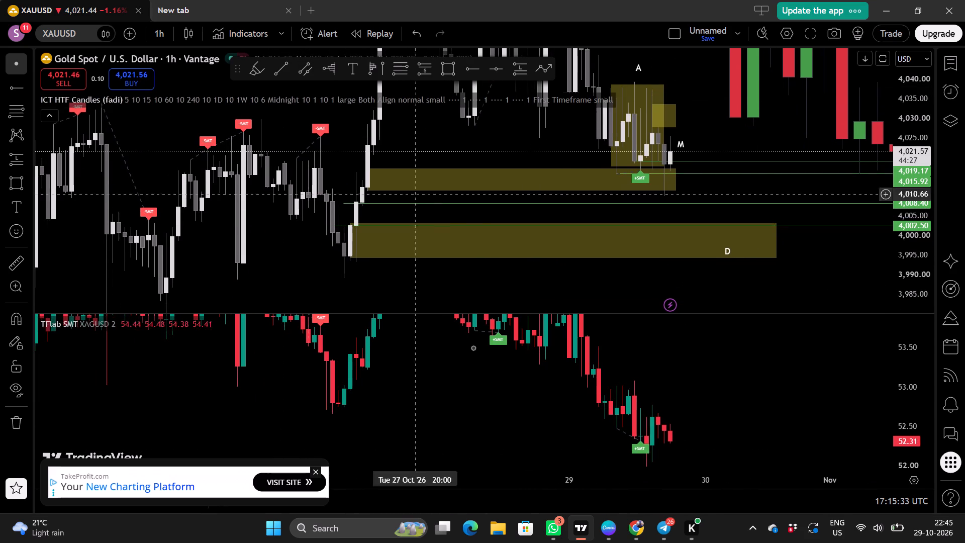
scroll(483, 397, "down", 2)
scroll(637, 450, "down", 2)
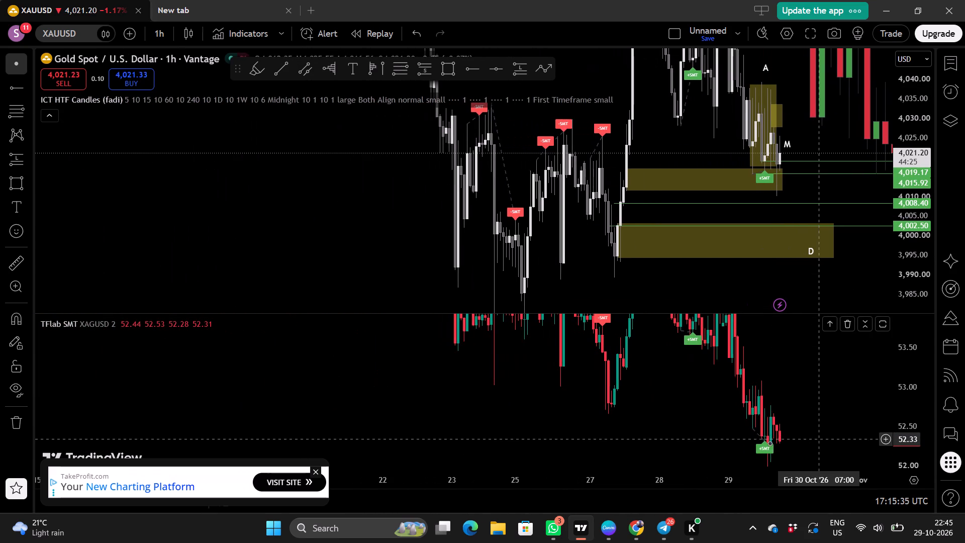
left_click_drag(631, 416, 463, 417)
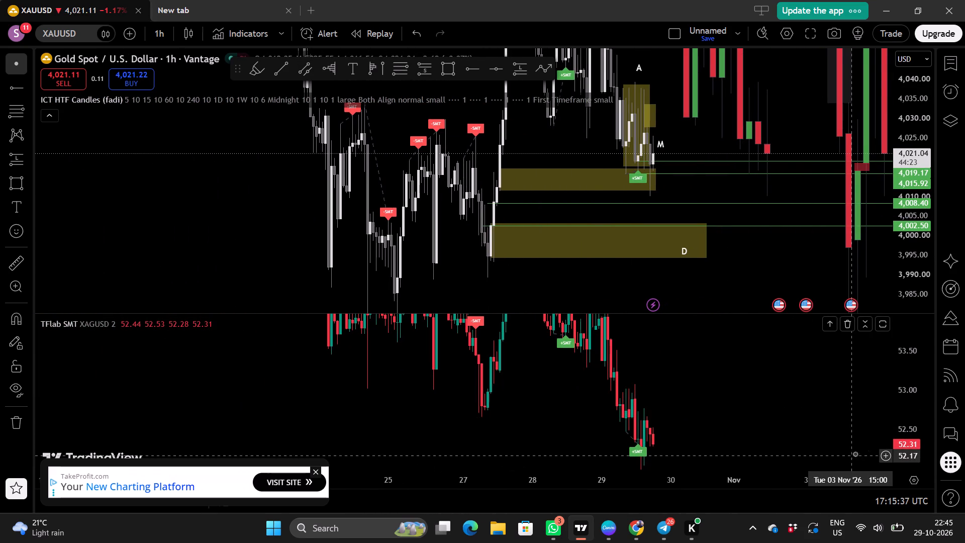
scroll(906, 438, "down", 4)
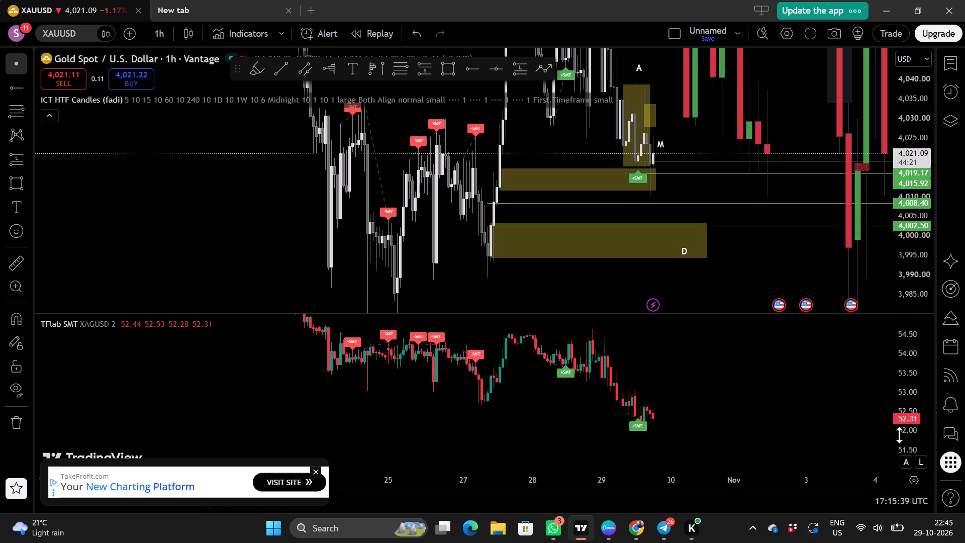
scroll(914, 427, "up", 3)
left_click_drag(730, 398, 718, 368)
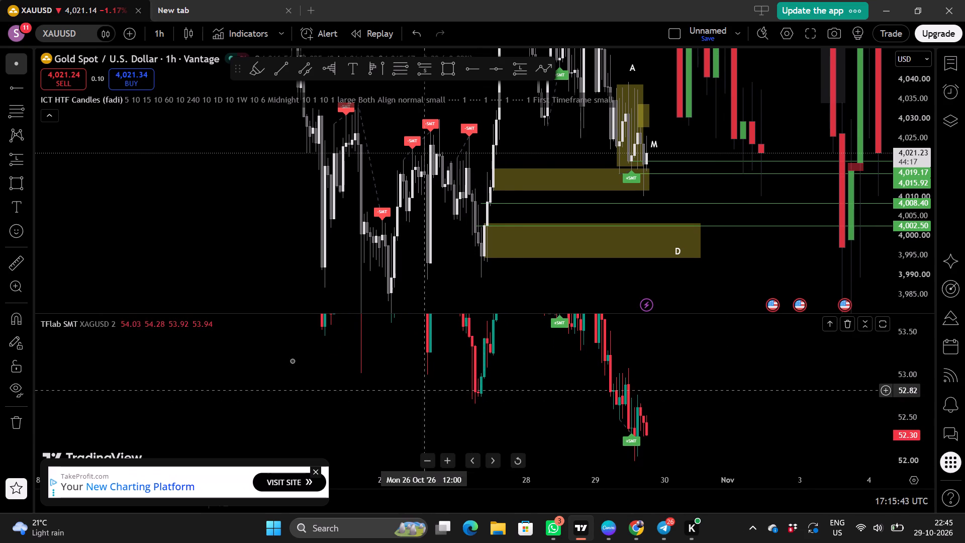
Draw a trend line on the XAGUSD pane from the 27 October low at about 52.77 to the 29 October low at about 52.00.
left_click(31, 88)
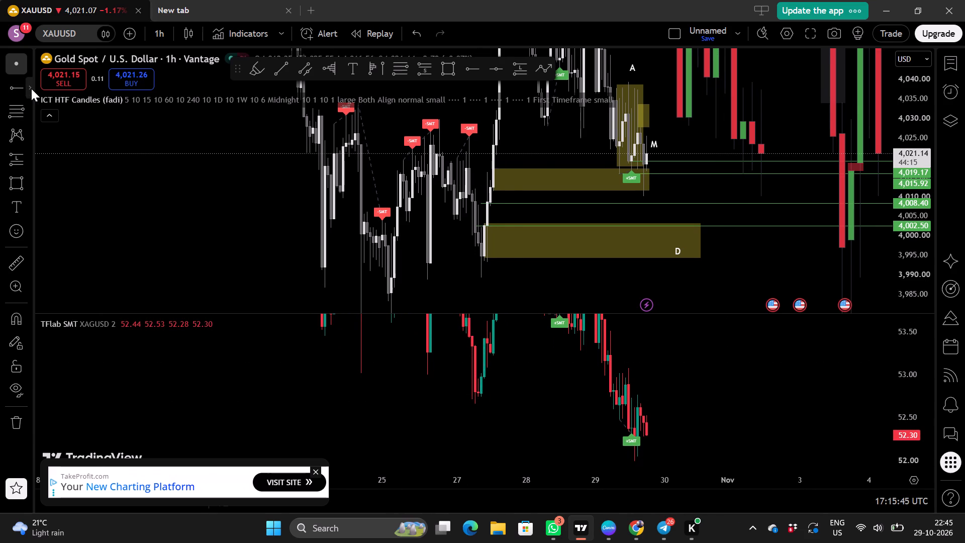
left_click(85, 48)
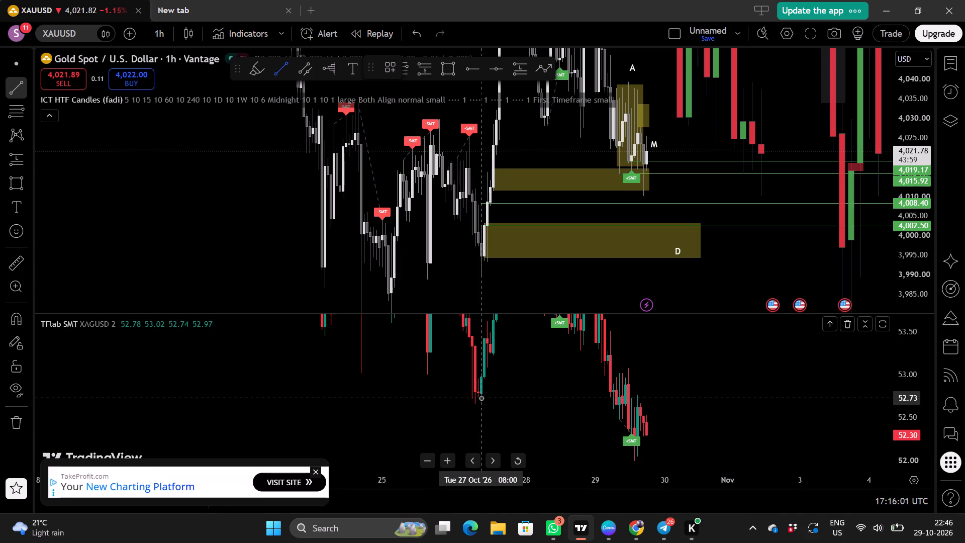
left_click_drag(480, 394, 551, 423)
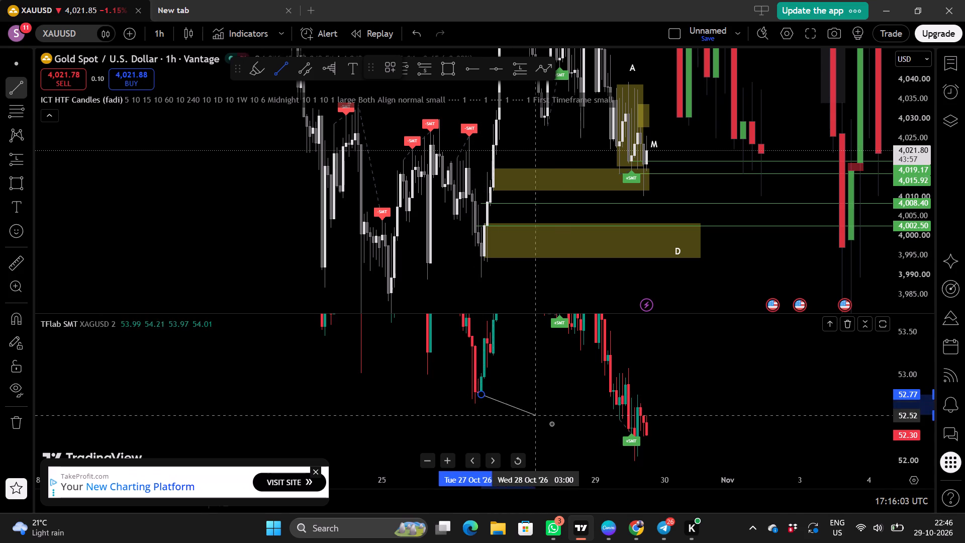
left_click_drag(551, 423, 577, 443)
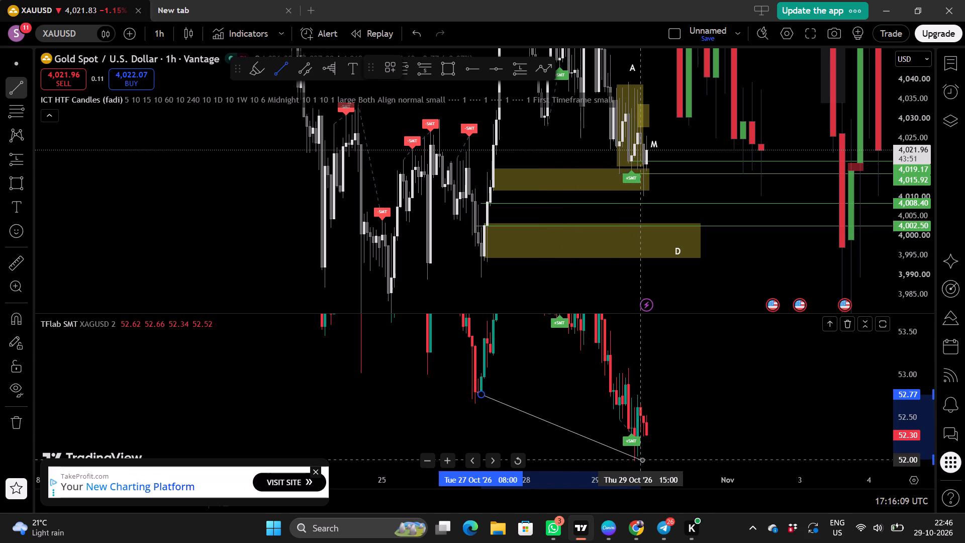
left_click(635, 460)
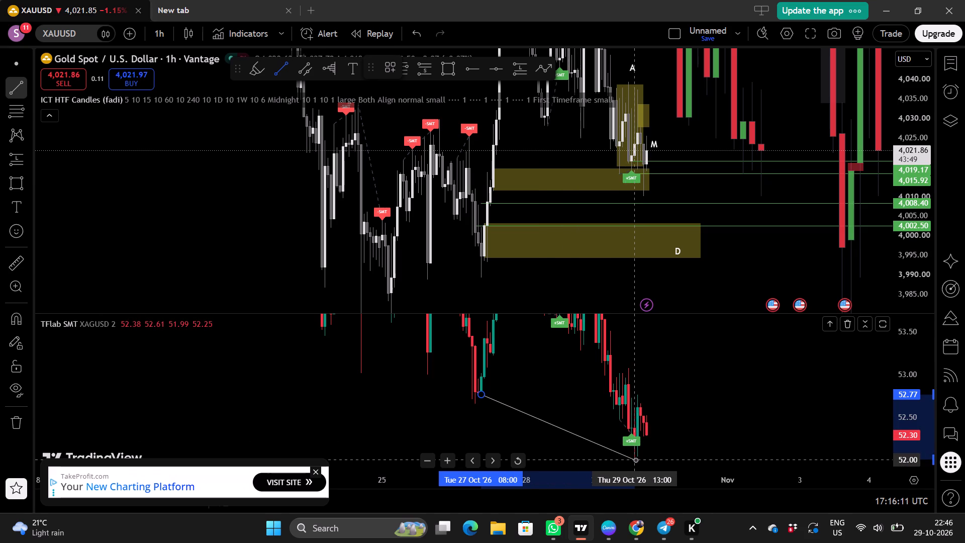
Examine the XAGUSD trend line between the two lows against the XAUUSD candles and zones over the same dates.
left_click_drag(691, 439, 614, 388)
scroll(654, 434, "down", 2)
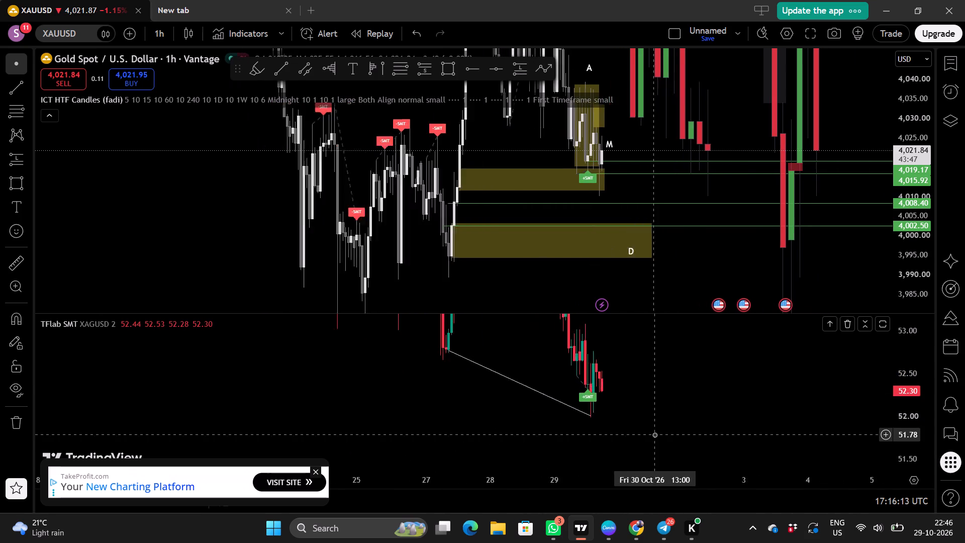
left_click_drag(727, 411, 622, 411)
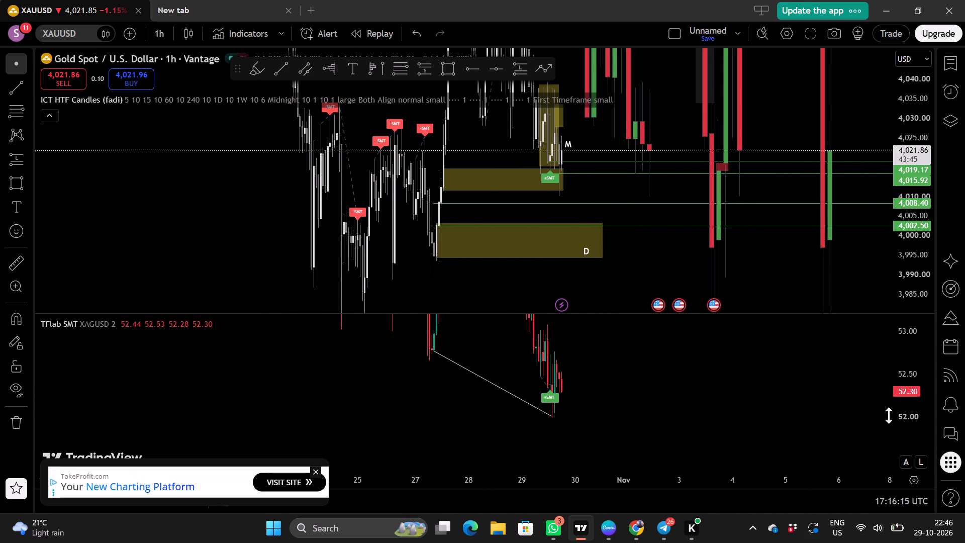
scroll(844, 414, "up", 2)
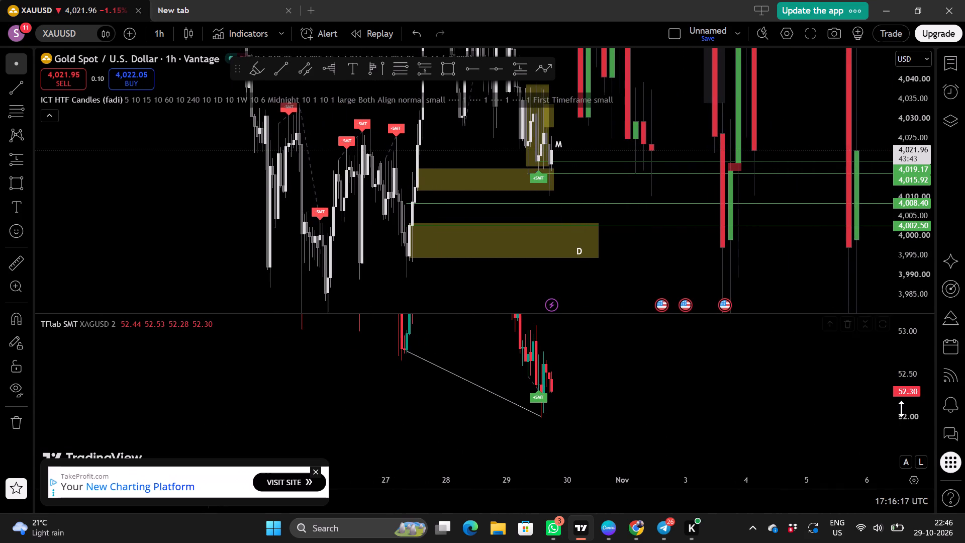
scroll(901, 409, "up", 1)
scroll(804, 420, "up", 1)
scroll(746, 410, "up", 1)
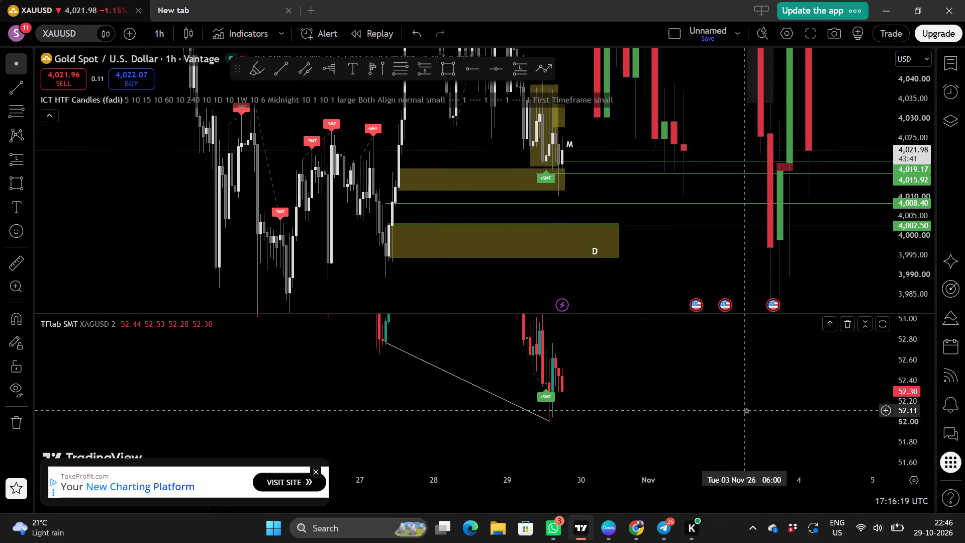
scroll(745, 402, "up", 2)
scroll(696, 400, "up", 1)
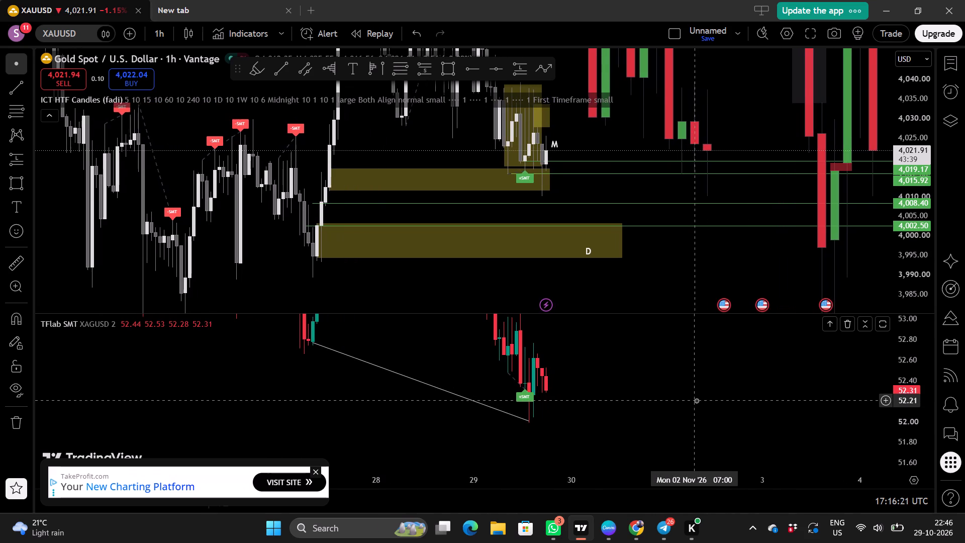
scroll(673, 399, "up", 2)
scroll(421, 419, "down", 2)
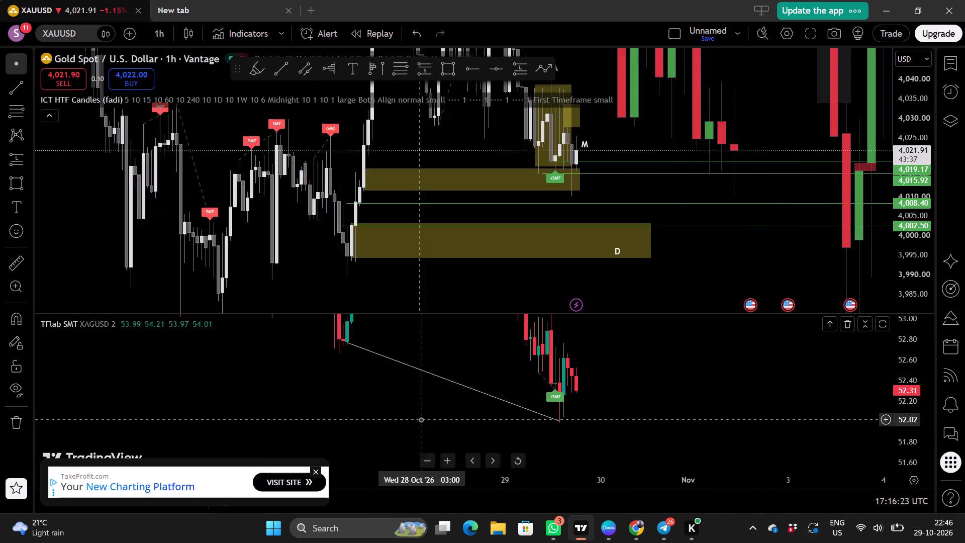
Review the 1-hour XAGUSD swings and SMT markers from 23 to 29 October alongside XAUUSD, including the trend-line lows.
left_click_drag(547, 413, 465, 446)
left_click_drag(519, 353, 502, 434)
scroll(656, 404, "up", 1)
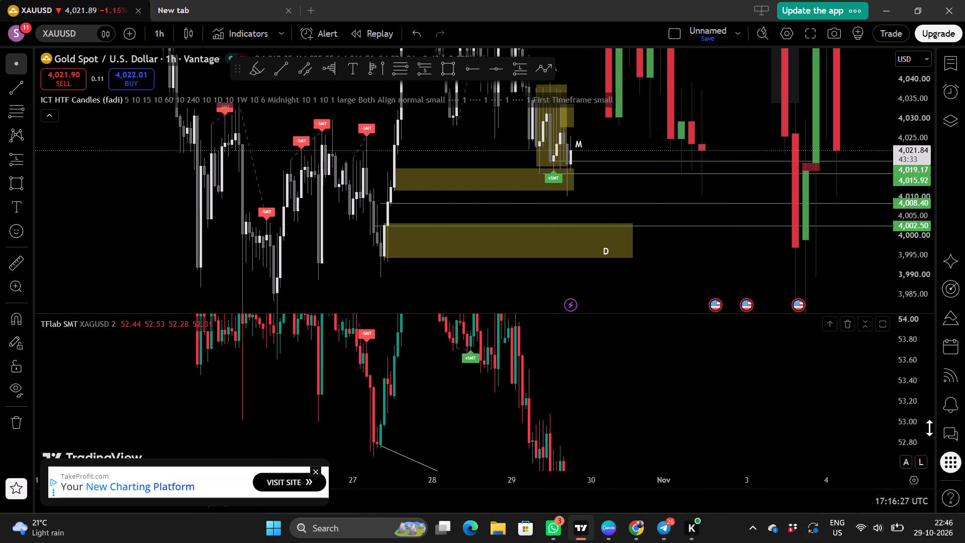
scroll(907, 439, "down", 3)
scroll(790, 412, "down", 1)
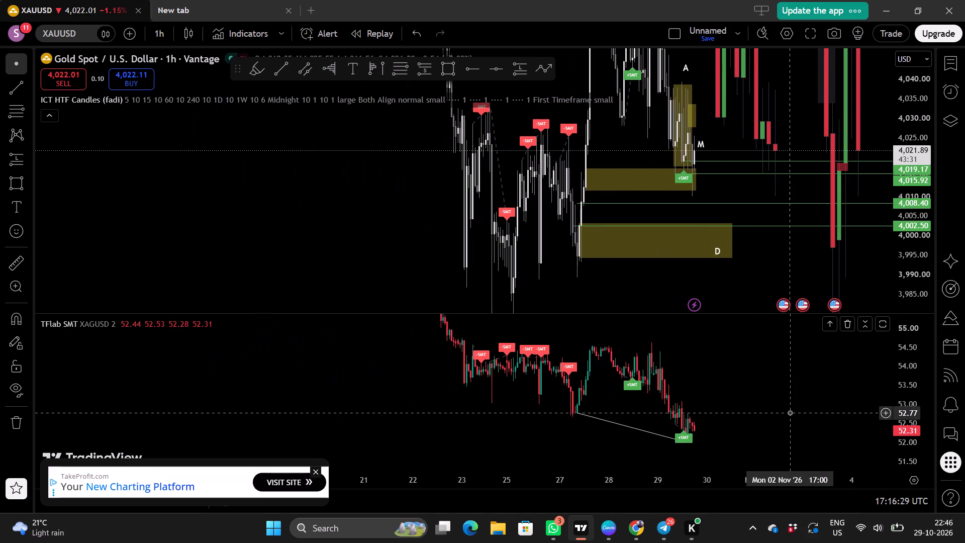
scroll(790, 412, "up", 1)
left_click_drag(748, 400, 624, 399)
left_click_drag(708, 402, 662, 395)
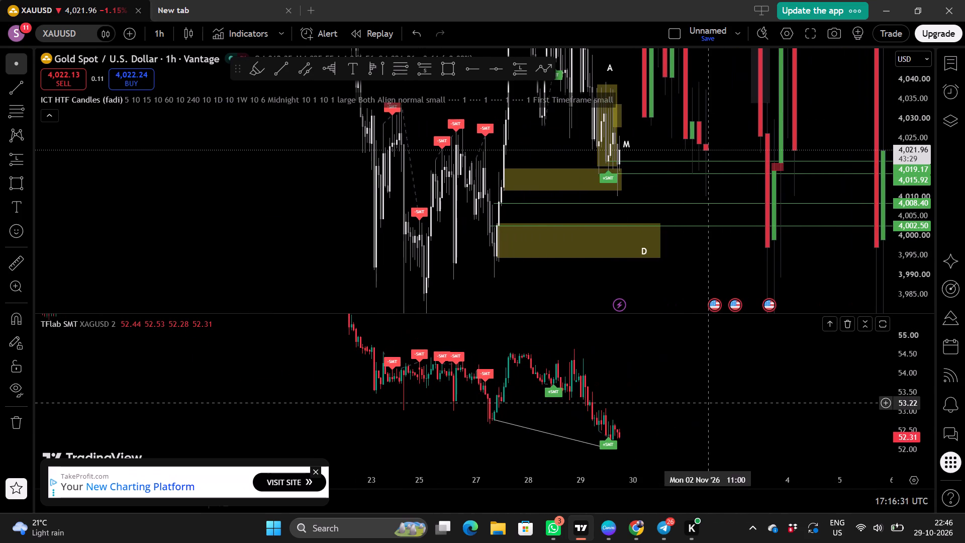
left_click_drag(662, 395, 635, 392)
scroll(688, 392, "up", 2)
left_click_drag(677, 390, 623, 387)
scroll(623, 387, "right", 1)
scroll(623, 387, "down", 1)
scroll(623, 387, "up", 1)
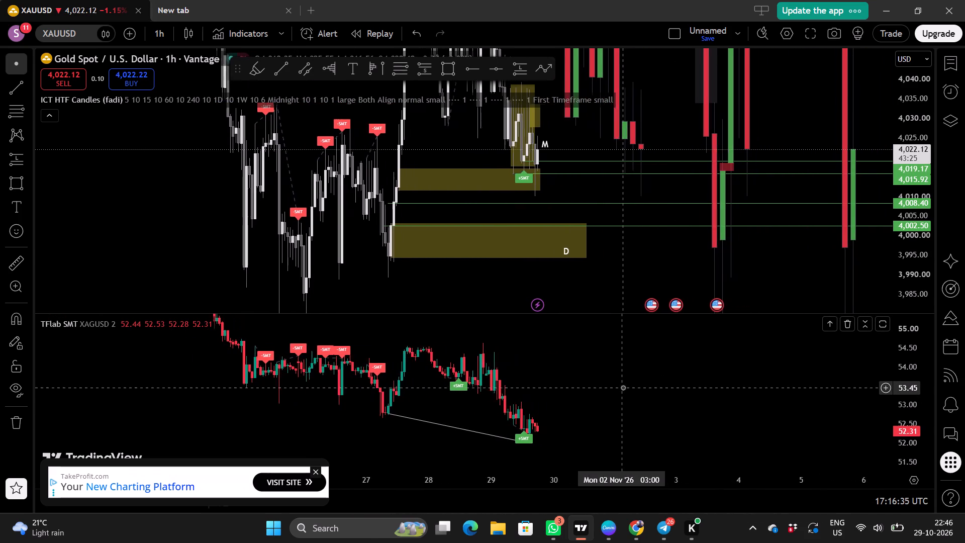
Switch the XAUUSD chart to the 15-minute timeframe.
left_click(157, 33)
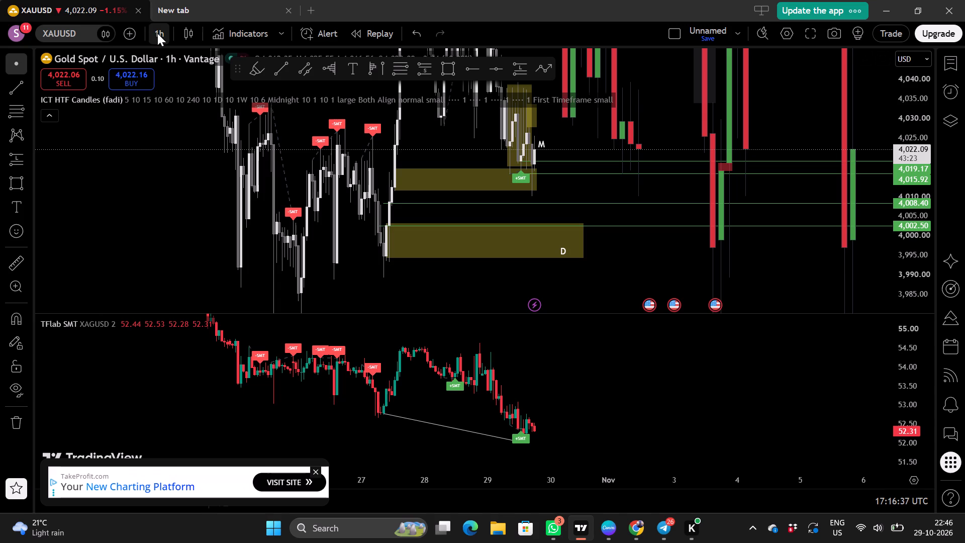
scroll(188, 260, "down", 1)
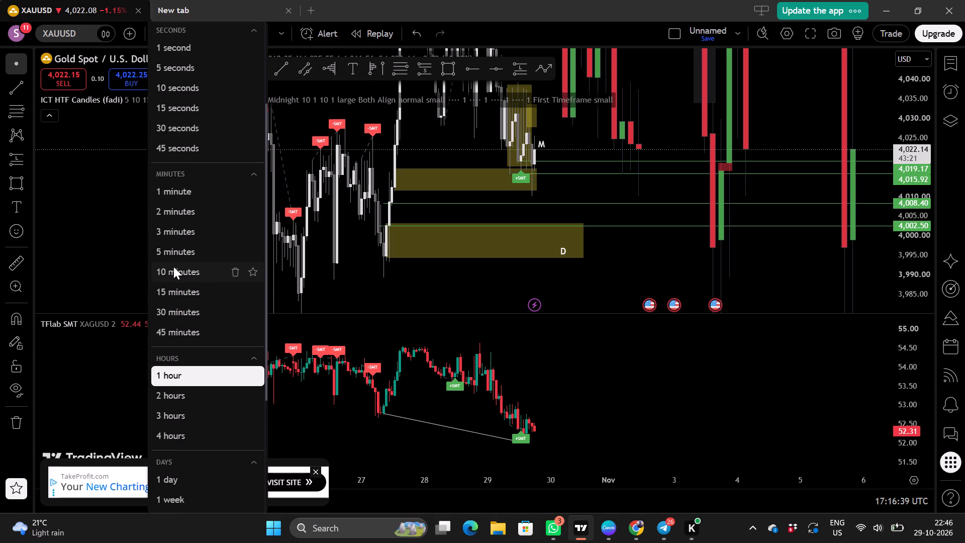
left_click(181, 292)
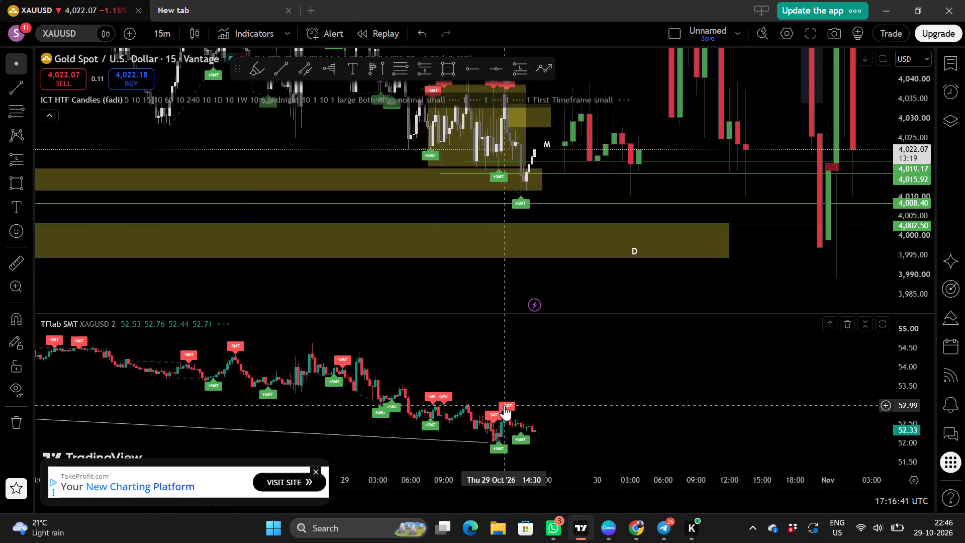
Examine the 15-minute SMT markers and the trend-line lows on the XAGUSD pane against XAUUSD.
scroll(504, 405, "down", 1)
left_click_drag(687, 445, 654, 421)
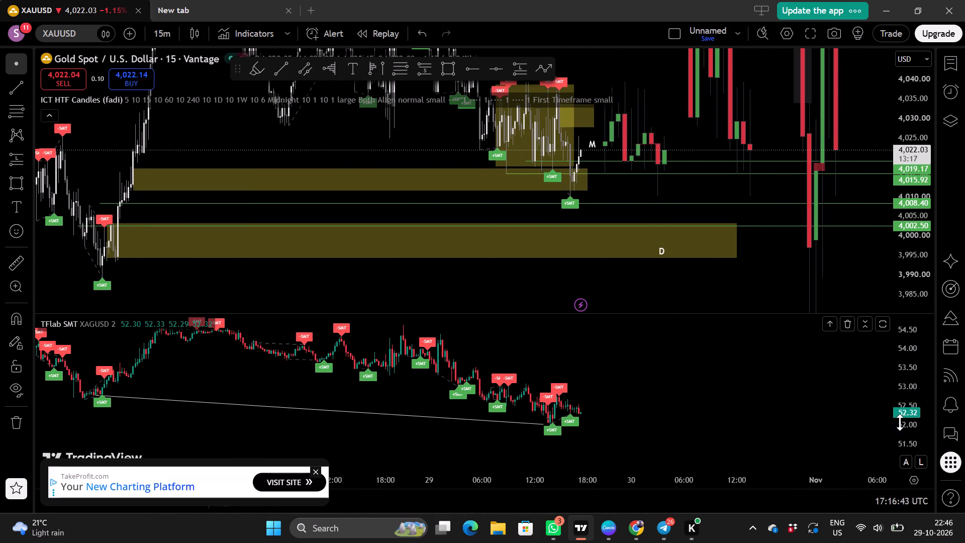
scroll(900, 421, "up", 4)
scroll(773, 412, "up", 1)
scroll(710, 410, "up", 1)
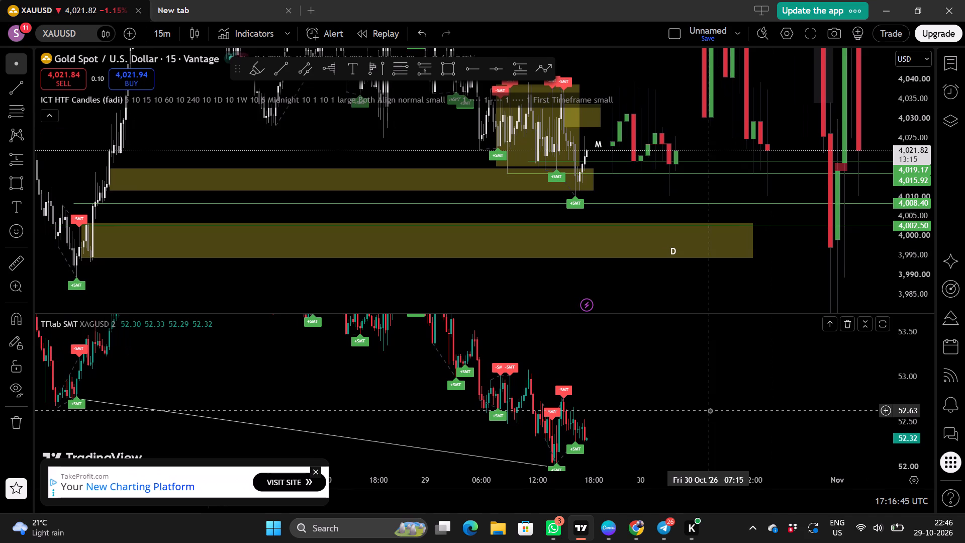
scroll(710, 410, "up", 2)
scroll(679, 424, "down", 1)
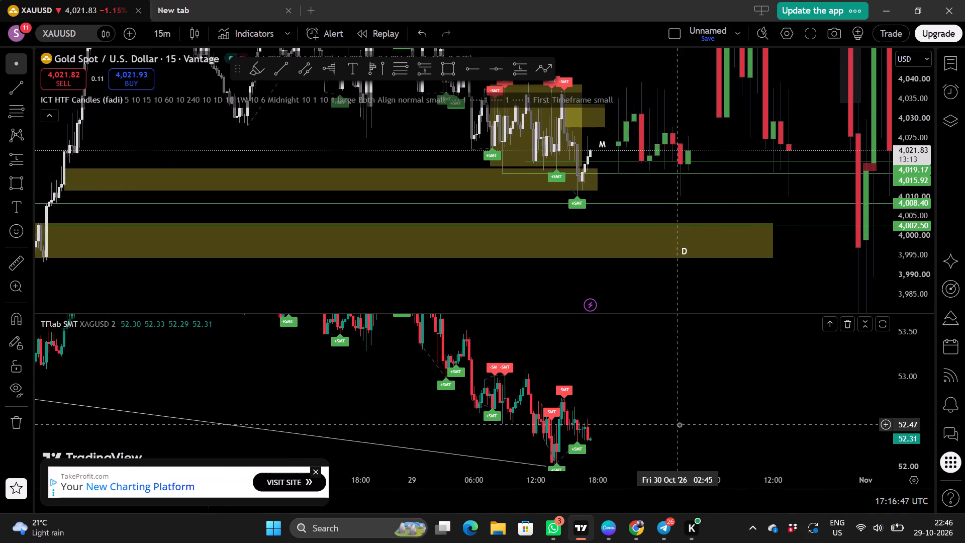
scroll(679, 424, "down", 1)
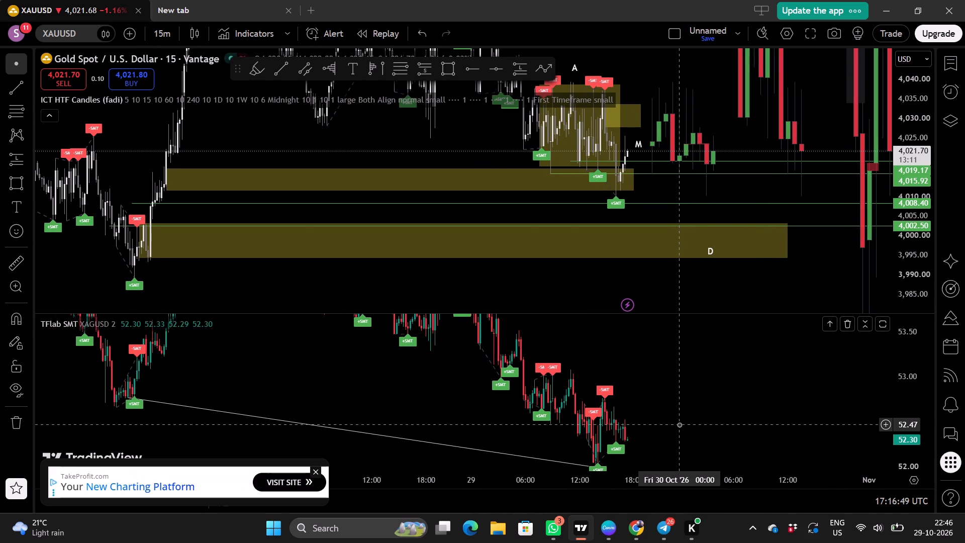
Draw a trend line on the XAUUSD pane between the last two +SMT lows of 29 October, from about 4,016.93 to 4,009.37.
scroll(690, 415, "up", 1)
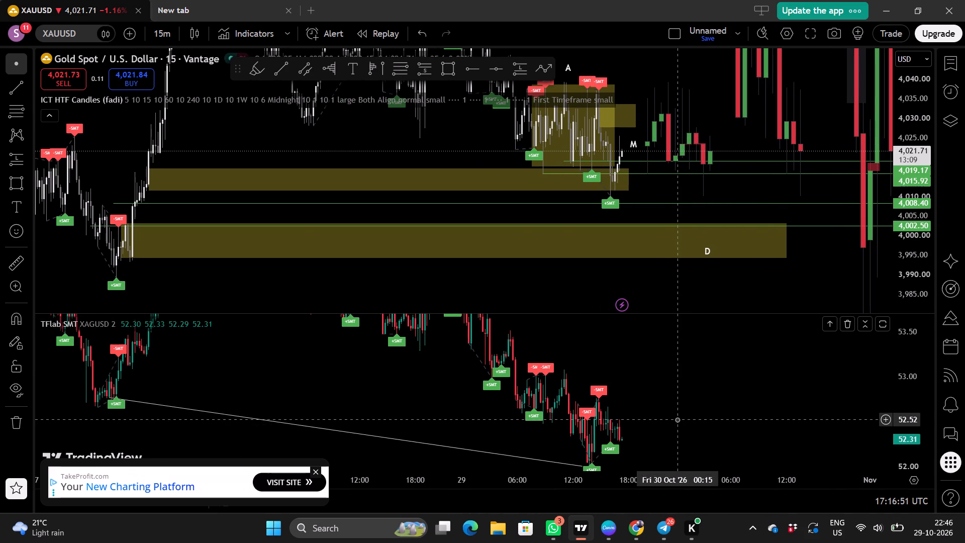
scroll(677, 419, "up", 3)
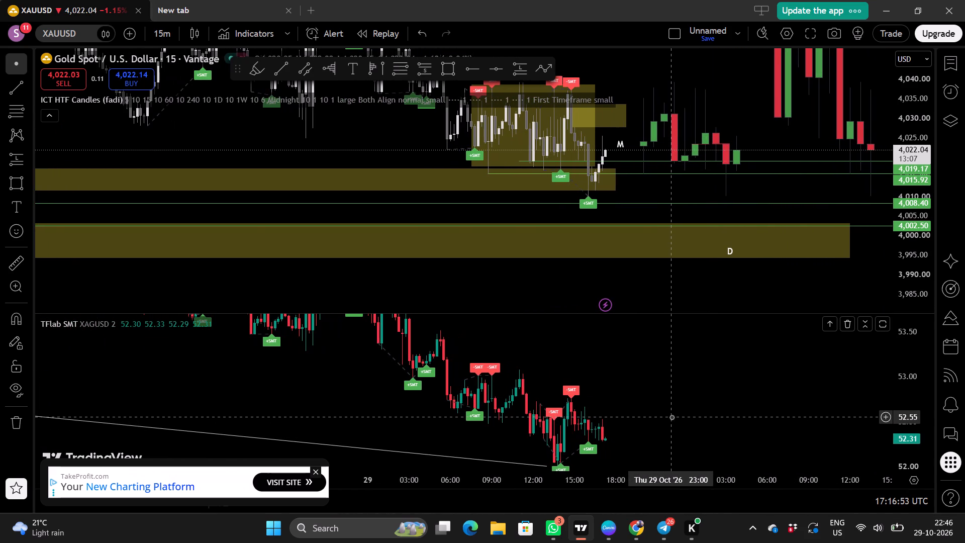
scroll(671, 417, "up", 2)
left_click_drag(616, 422, 615, 421)
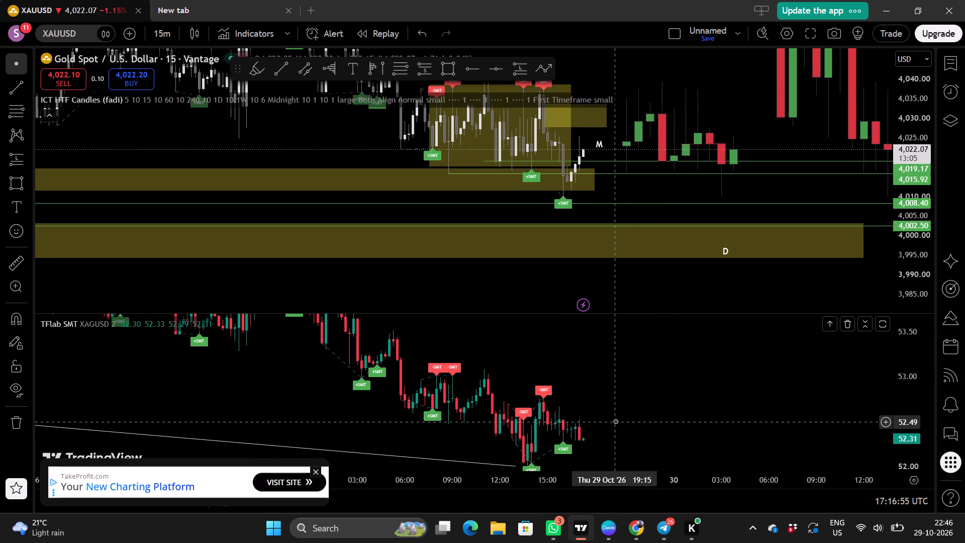
left_click_drag(615, 421, 607, 385)
scroll(632, 401, "up", 2)
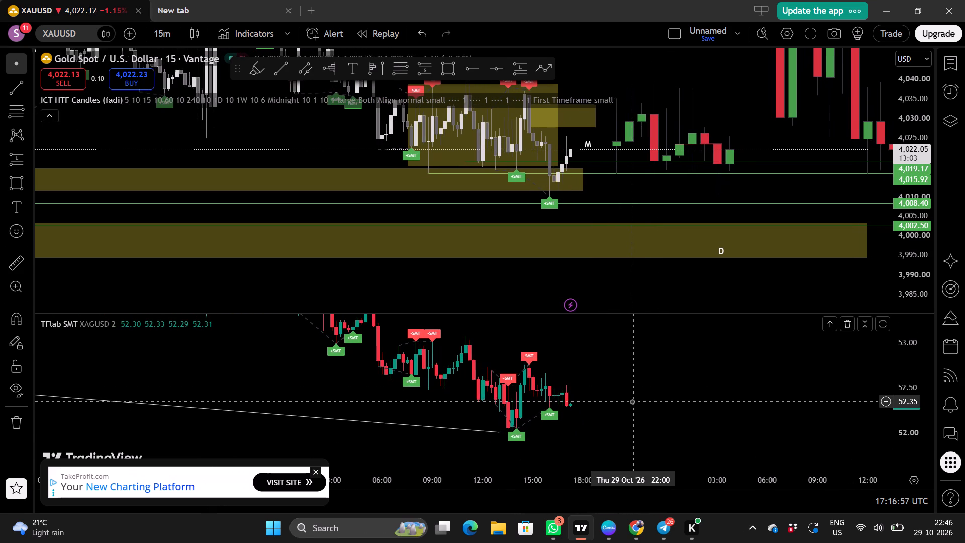
left_click(7, 85)
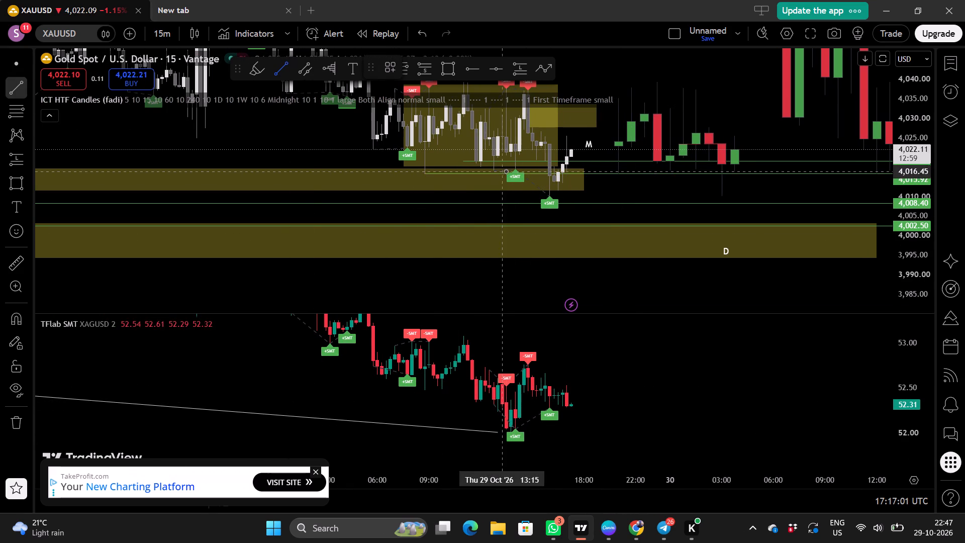
left_click_drag(514, 169, 551, 199)
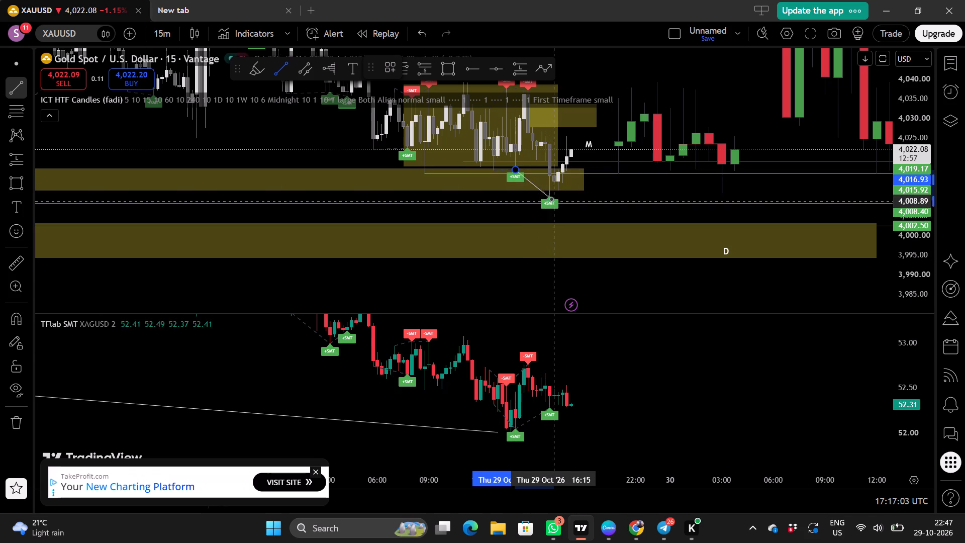
left_click_drag(551, 199, 550, 199)
left_click(550, 199)
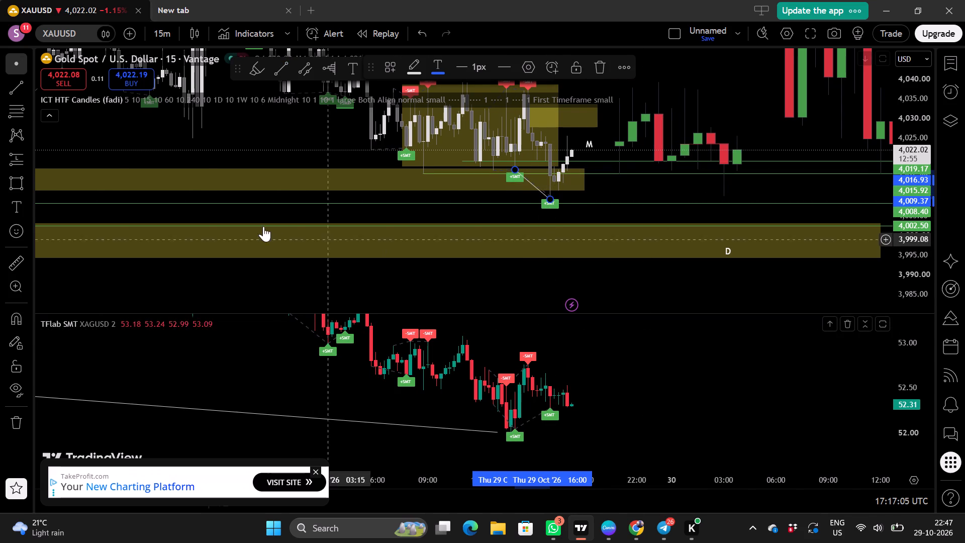
Draw a matching trend line on the XAGUSD pane between the last two +SMT lows, from about 52.01 to 52.29.
left_click(25, 81)
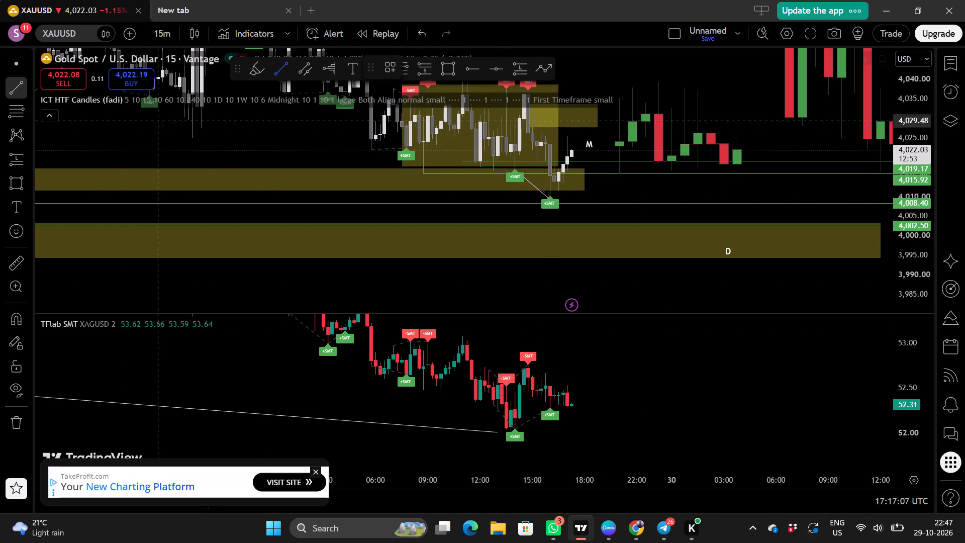
left_click_drag(510, 431, 565, 405)
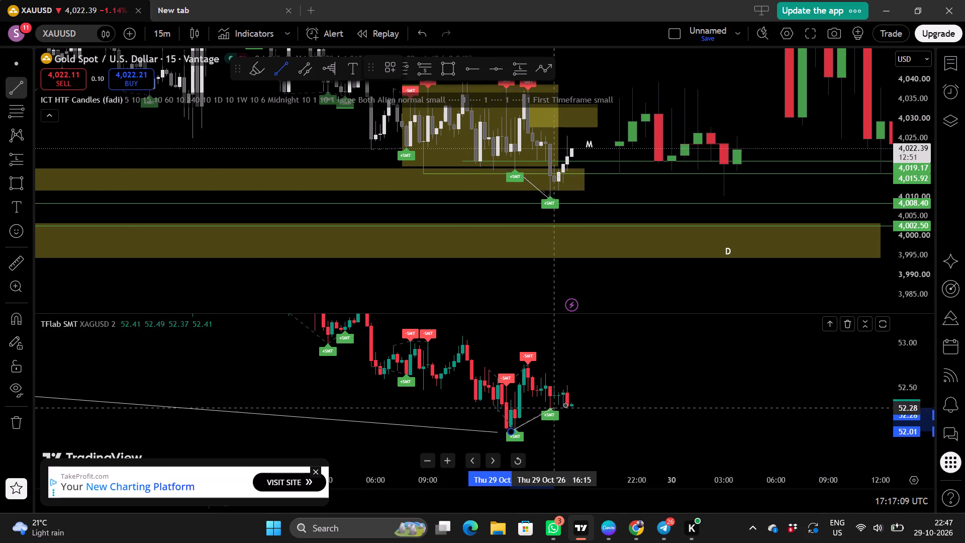
left_click_drag(565, 405, 540, 431)
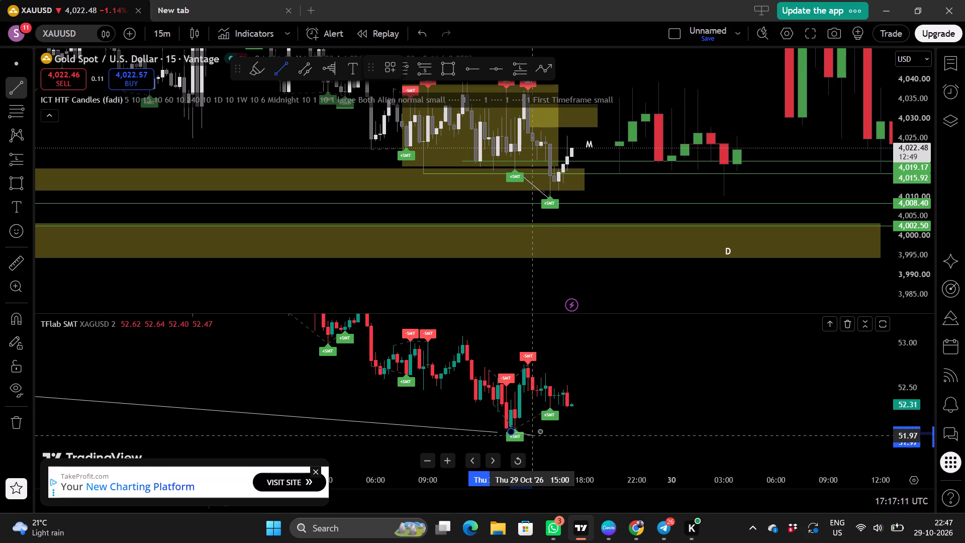
left_click_drag(540, 431, 551, 406)
left_click(551, 406)
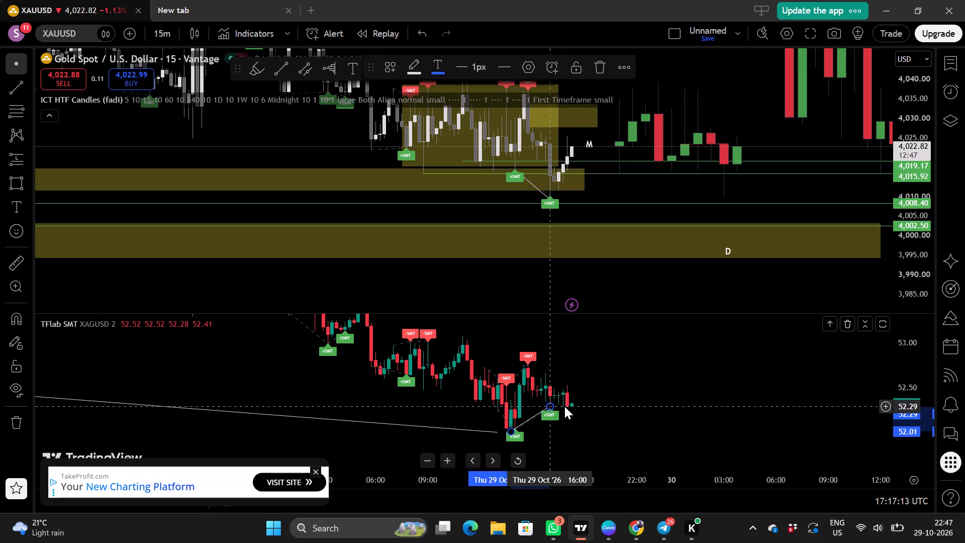
Compare the new short trend lines on the XAUUSD and XAGUSD panes with the surrounding swings and price zones.
scroll(628, 239, "down", 2)
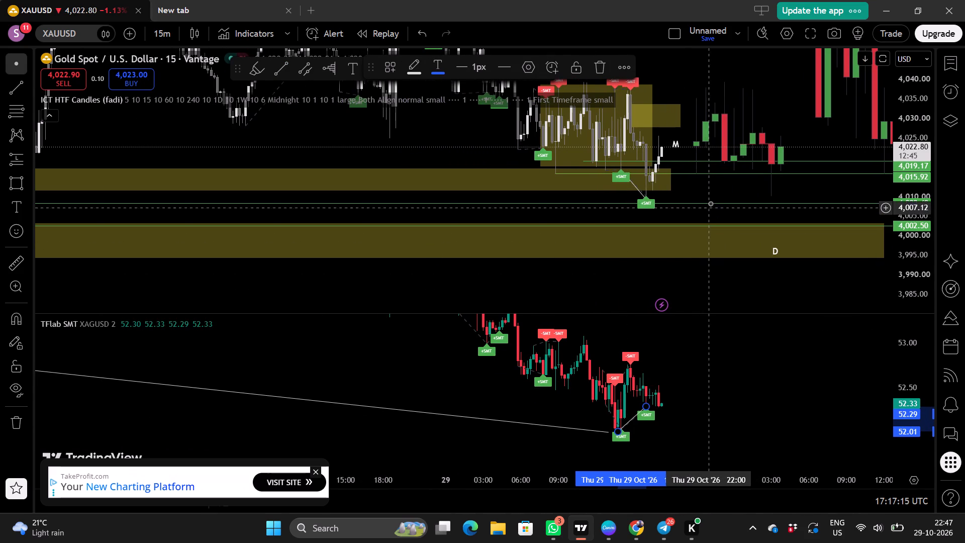
left_click_drag(696, 185, 646, 223)
scroll(646, 223, "down", 3)
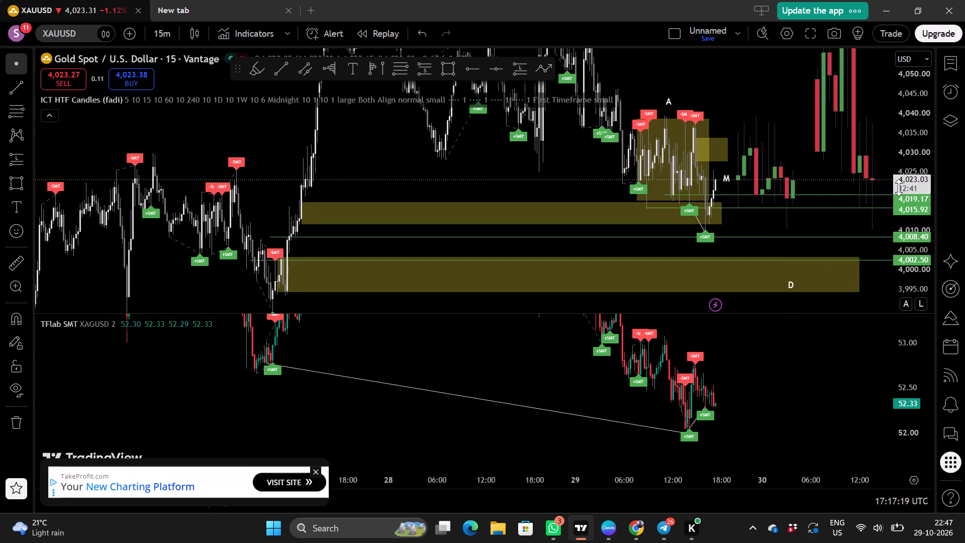
scroll(899, 188, "up", 3)
scroll(770, 239, "up", 2)
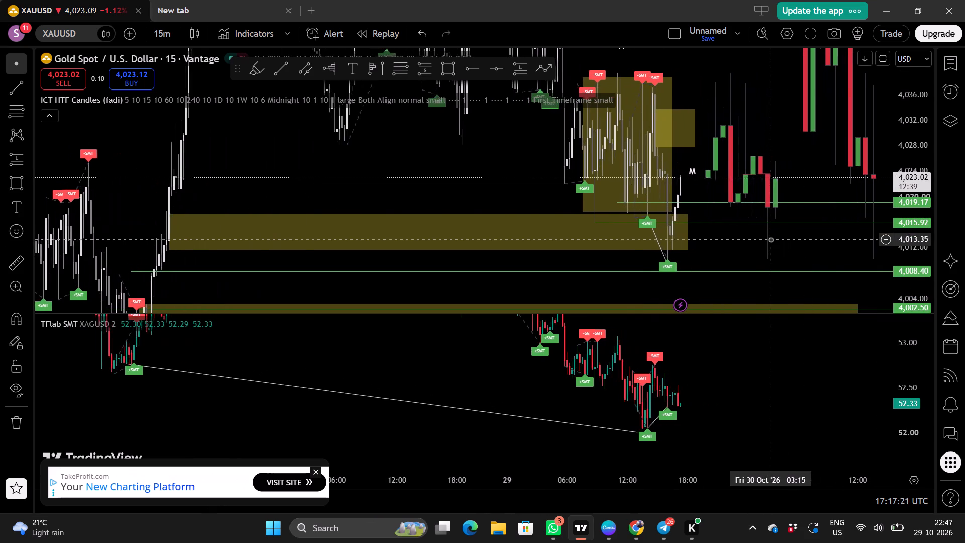
scroll(770, 239, "up", 1)
scroll(711, 257, "up", 1)
left_click_drag(697, 256, 606, 260)
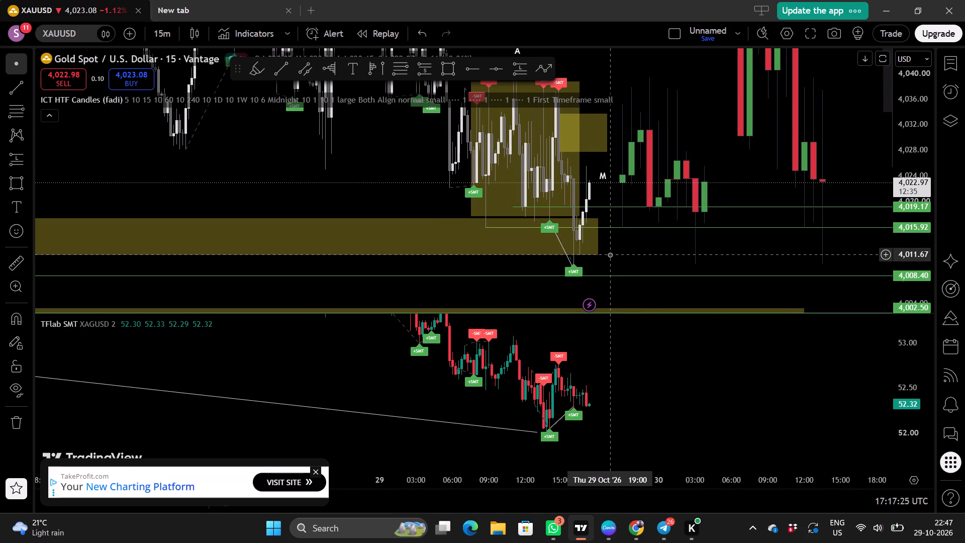
Maximize the XAUUSD pane so it fills the chart area.
double_click(639, 259)
Examine the 15-minute XAUUSD candles of 29 October around the new trend line, the price zones and the higher-timeframe candles.
scroll(664, 209, "up", 1)
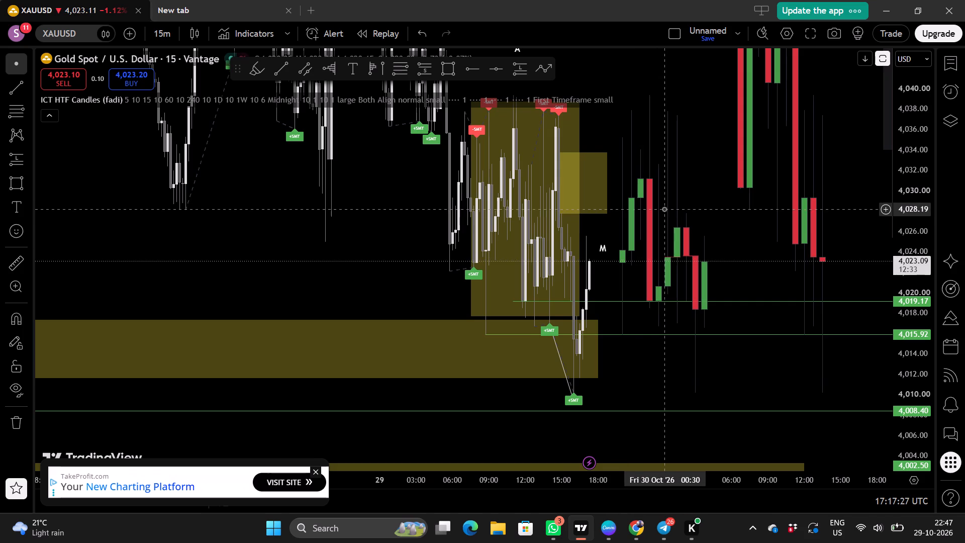
scroll(664, 209, "up", 2)
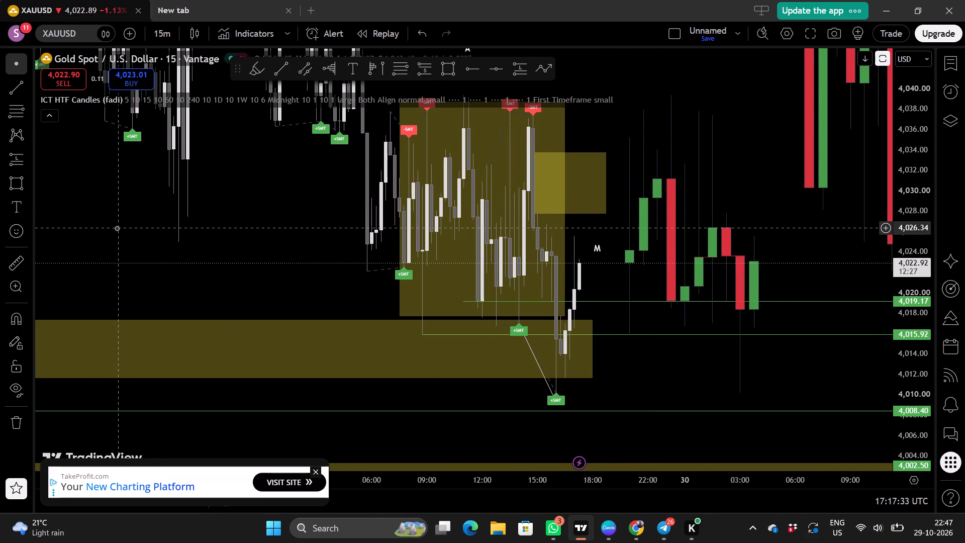
scroll(594, 337, "up", 1)
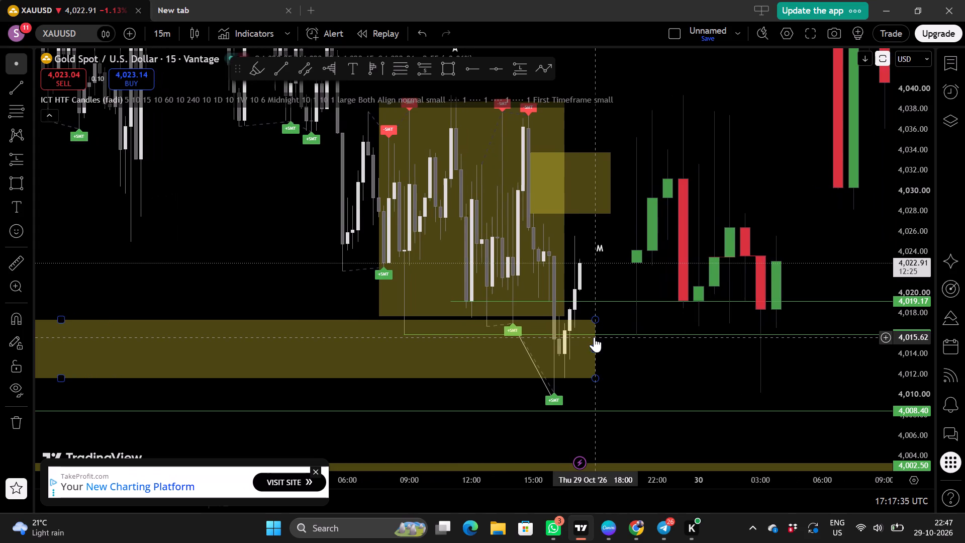
scroll(618, 316, "up", 1)
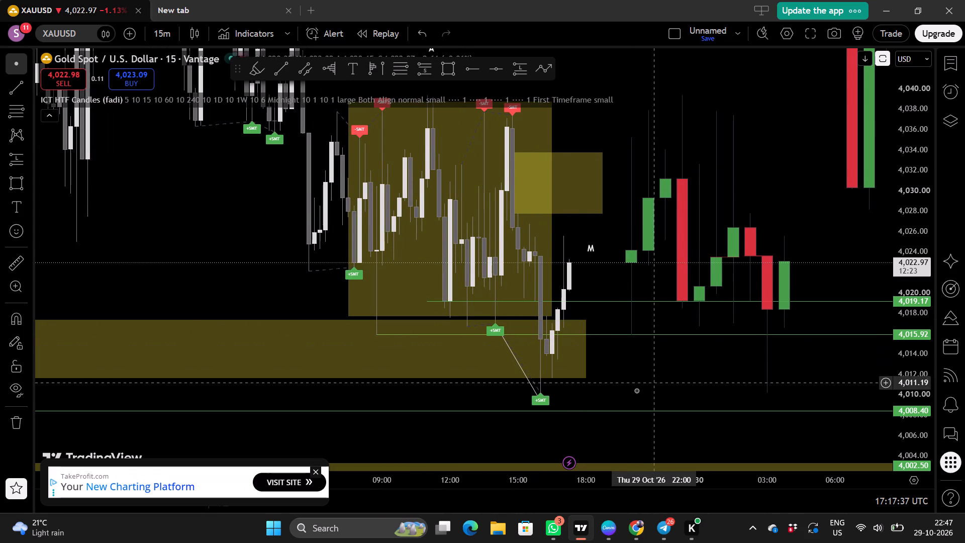
left_click(637, 390)
left_click_drag(637, 390, 623, 380)
scroll(623, 380, "up", 1)
left_click_drag(639, 373, 626, 358)
scroll(626, 358, "up", 1)
left_click_drag(641, 350, 620, 350)
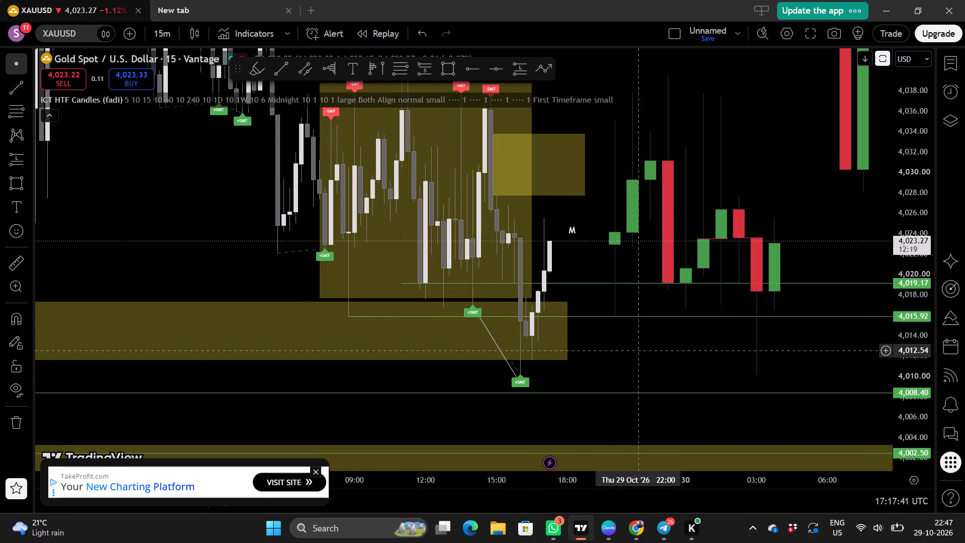
left_click_drag(620, 350, 596, 391)
left_click_drag(544, 258, 490, 239)
scroll(650, 261, "up", 1)
left_click_drag(754, 217, 731, 208)
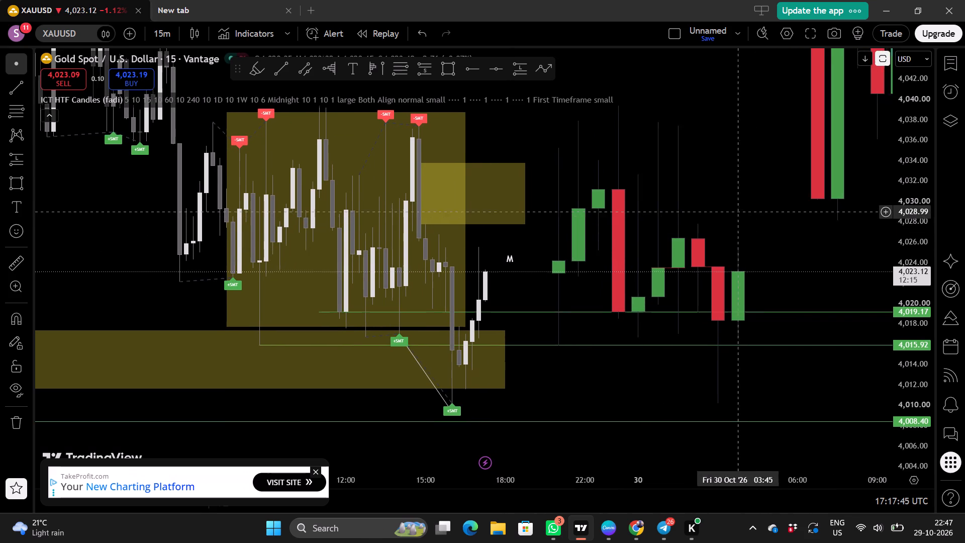
Switch to the Canva window with the appreciation certificate design.
left_click(610, 533)
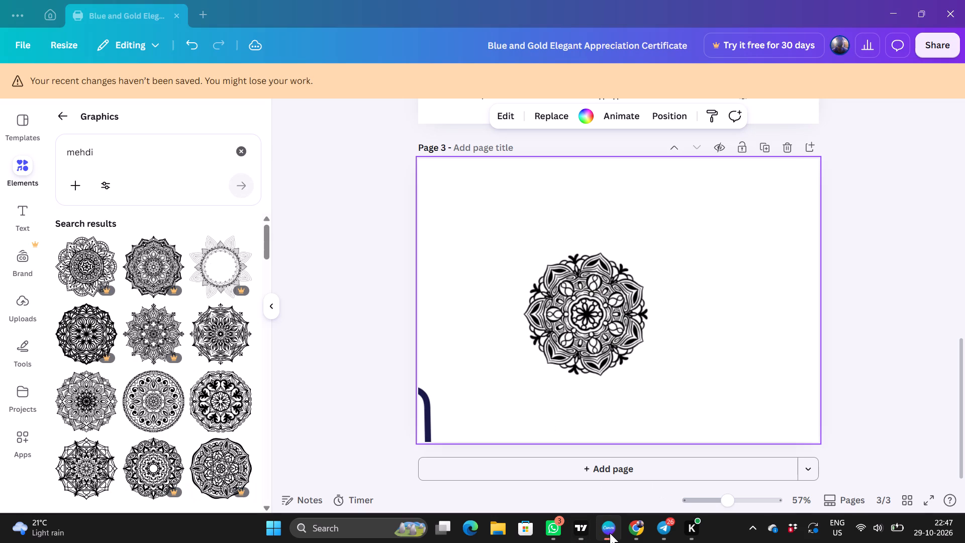
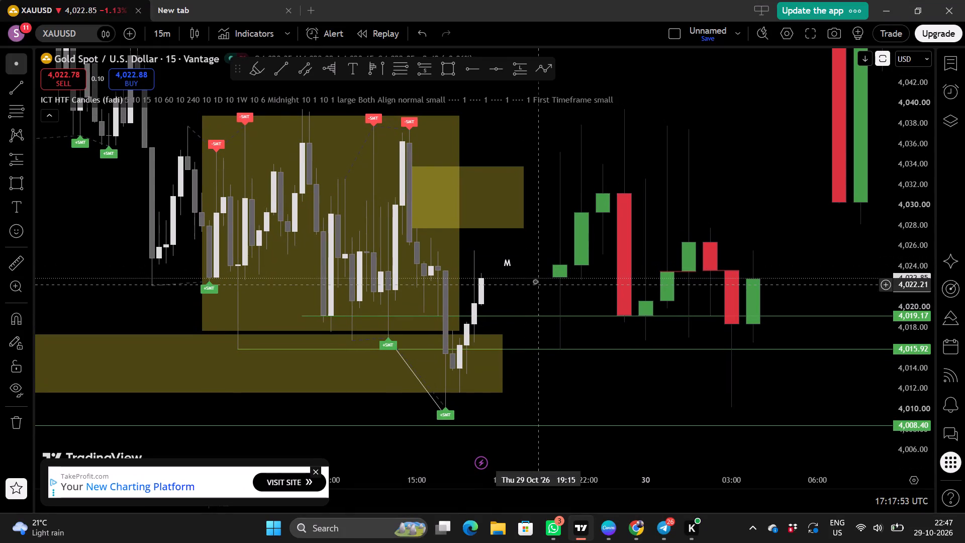
Draw a near-horizontal trend line at about 4,015.5, from the 15:45 candle to about 18:15 on 29 October.
left_click_drag(526, 261, 543, 258)
scroll(543, 258, "up", 1)
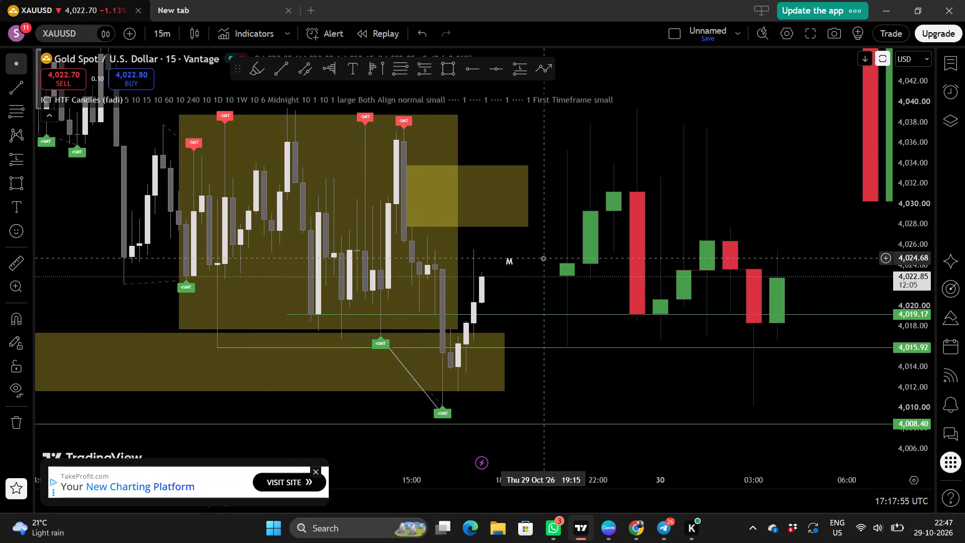
scroll(512, 380, "up", 1)
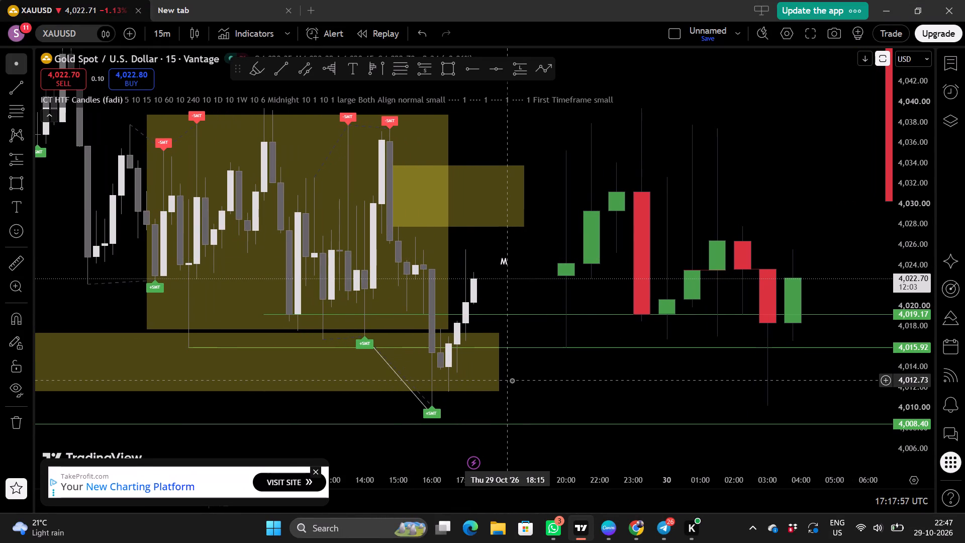
scroll(512, 380, "down", 1)
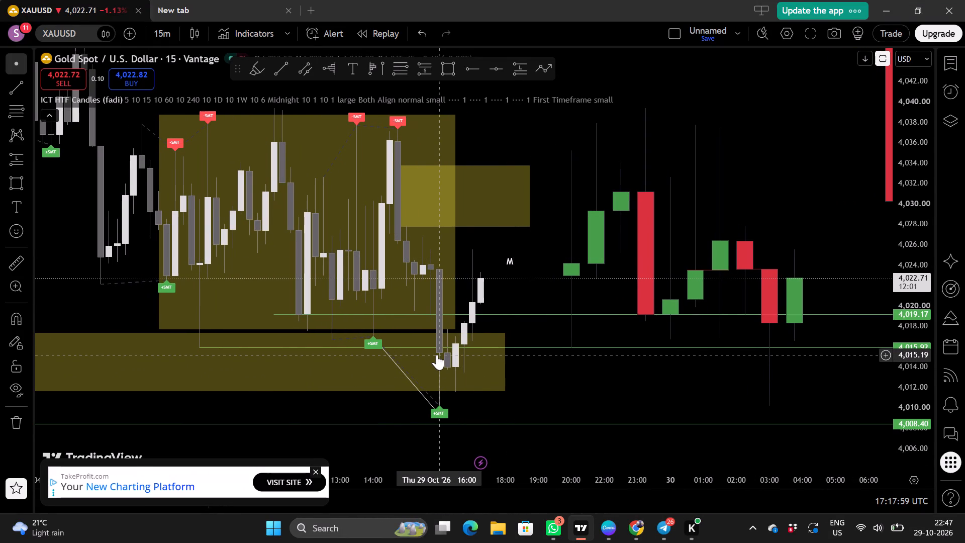
left_click(16, 87)
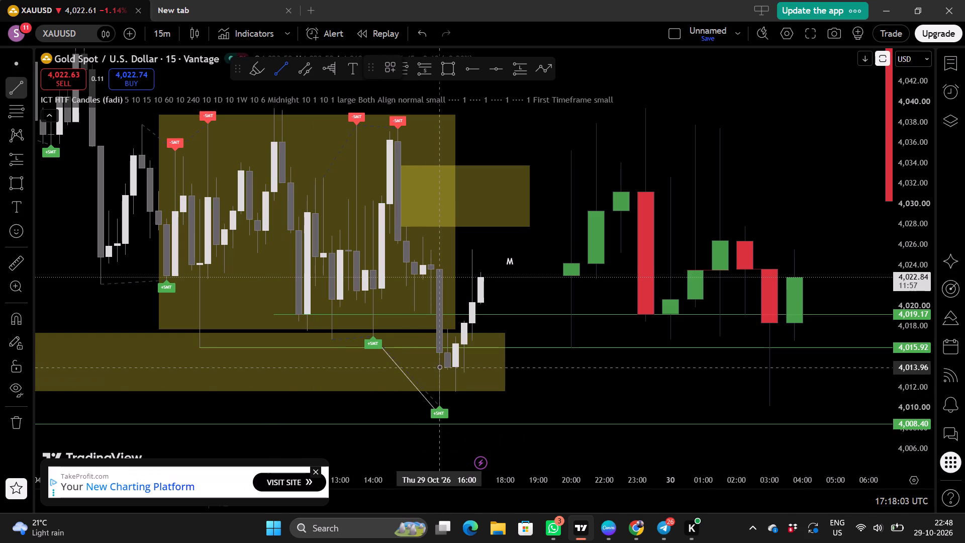
left_click_drag(435, 352, 510, 350)
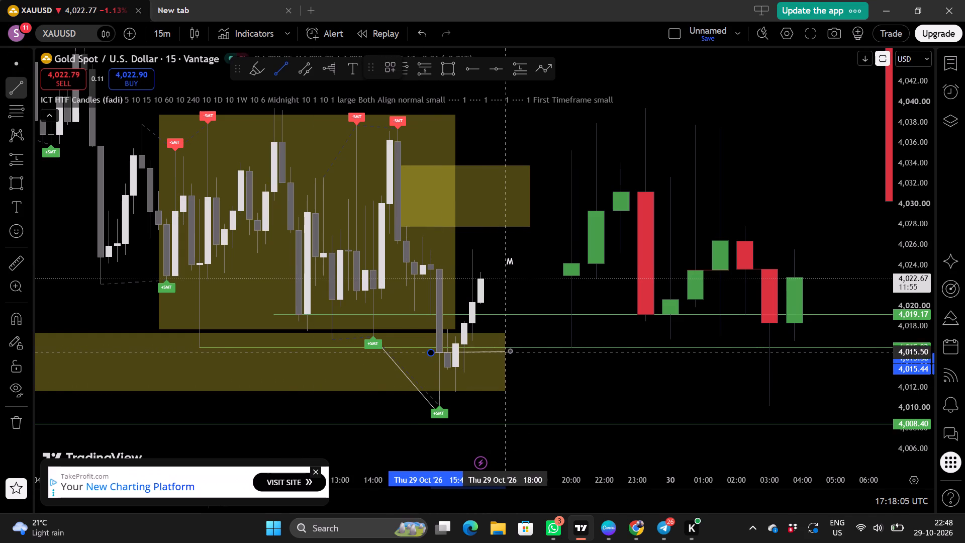
left_click_drag(510, 350, 510, 350)
left_click(510, 350)
Draw a second near-horizontal trend line at about 4,017.6, from the 16:00 candle to about 18:00.
scroll(580, 364, "up", 1)
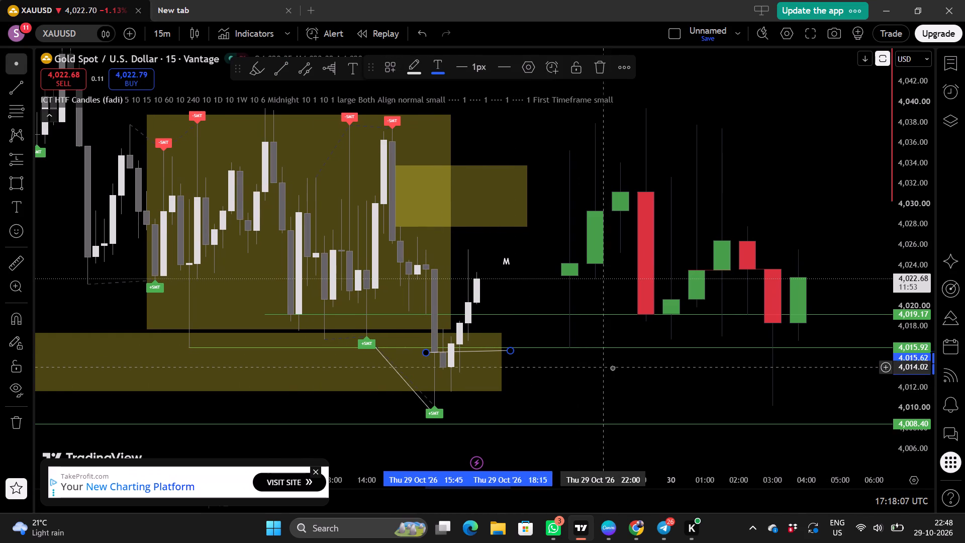
left_click_drag(612, 368, 611, 383)
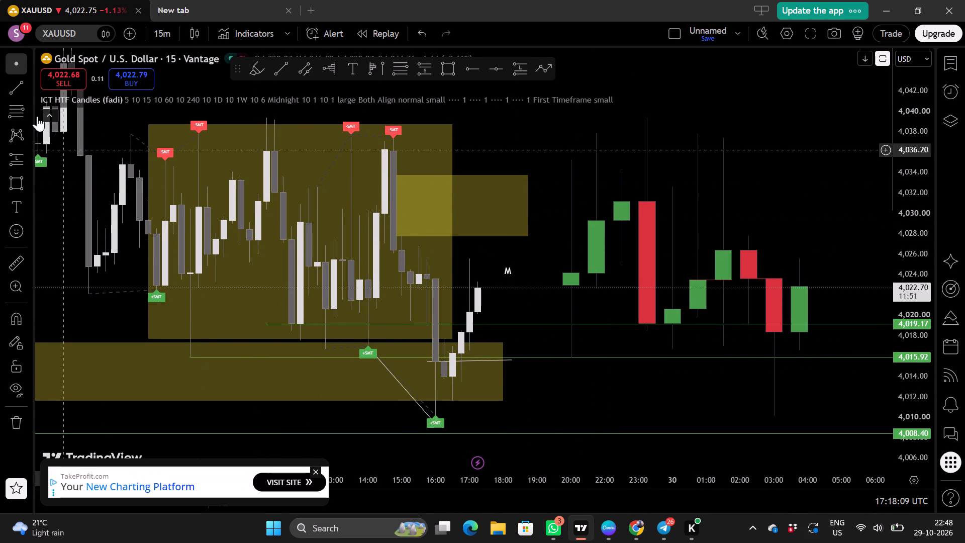
left_click(16, 85)
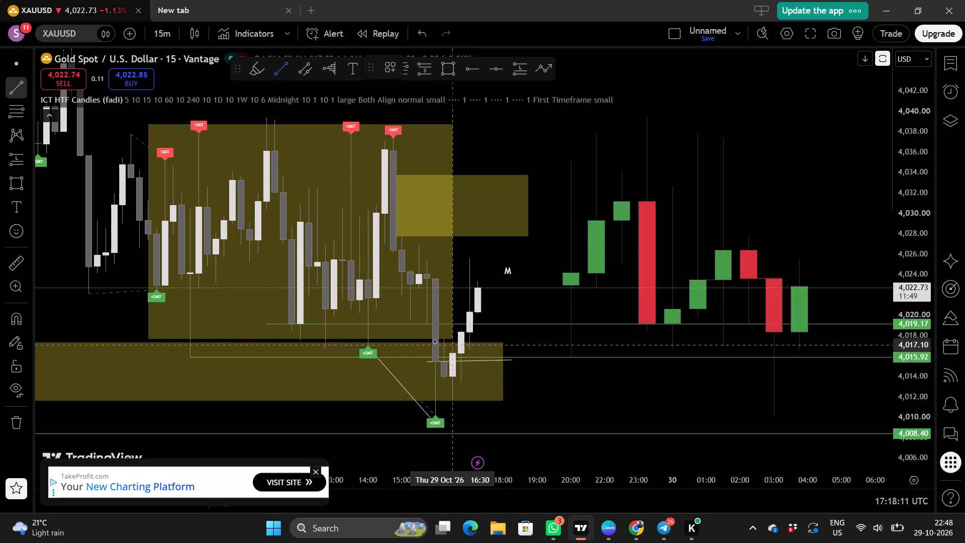
left_click_drag(434, 339, 496, 342)
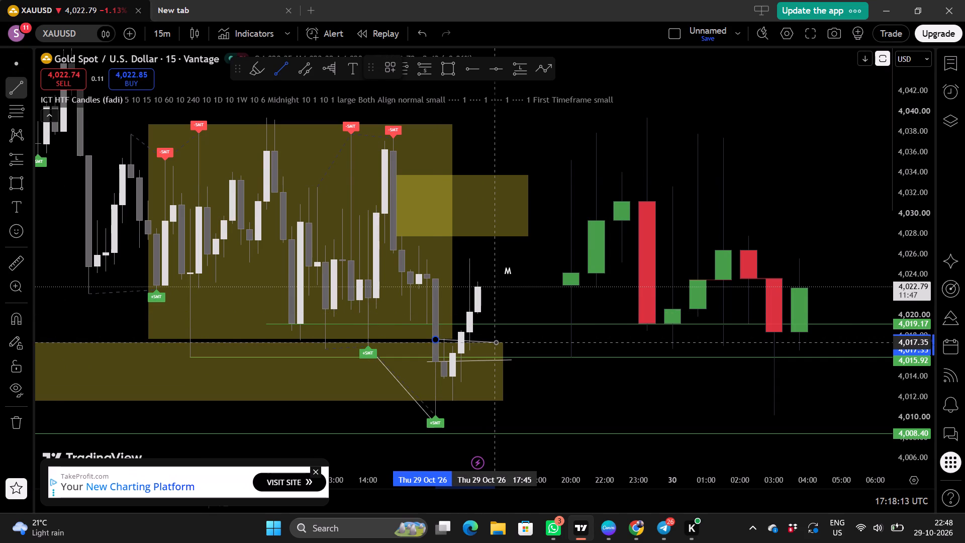
left_click_drag(496, 342, 503, 339)
left_click(503, 339)
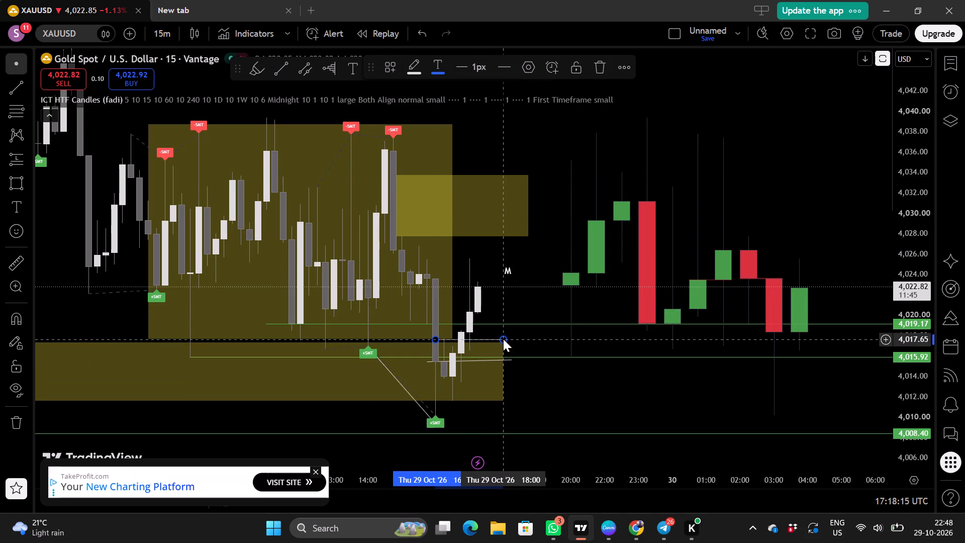
Place a long position at 17:00 with entry at about 4,017.47 and its stop at about 4,011.62, the lower zone's bottom edge.
scroll(585, 373, "up", 1)
left_click_drag(523, 290, 523, 321)
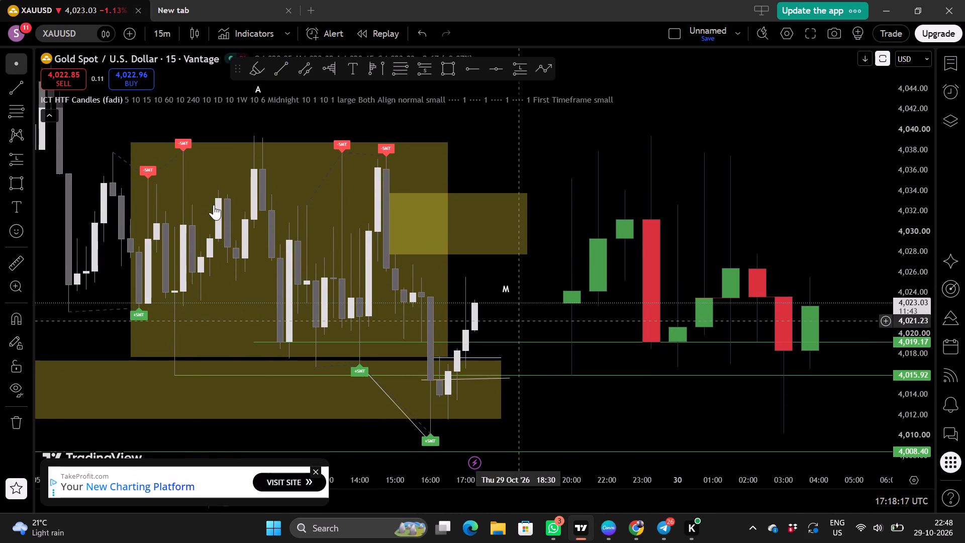
left_click(17, 157)
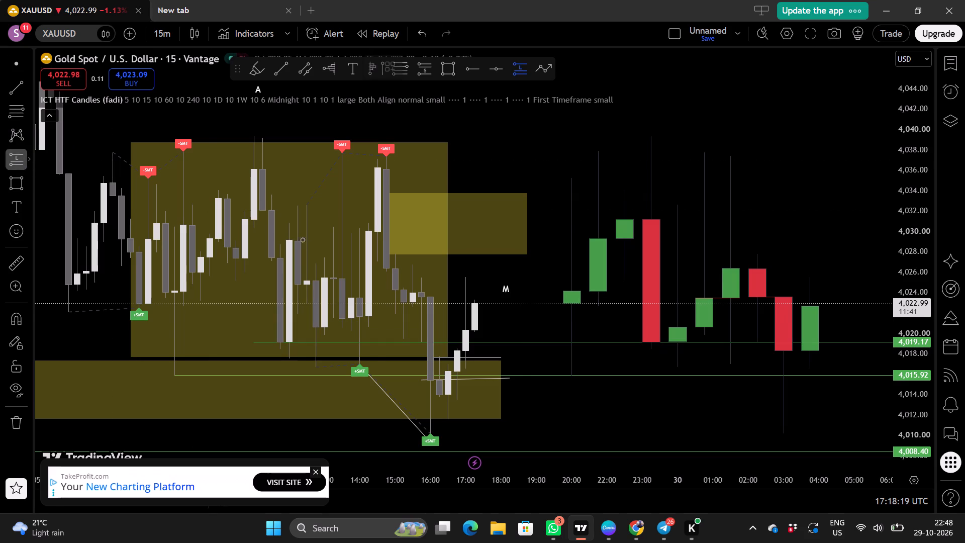
left_click(465, 359)
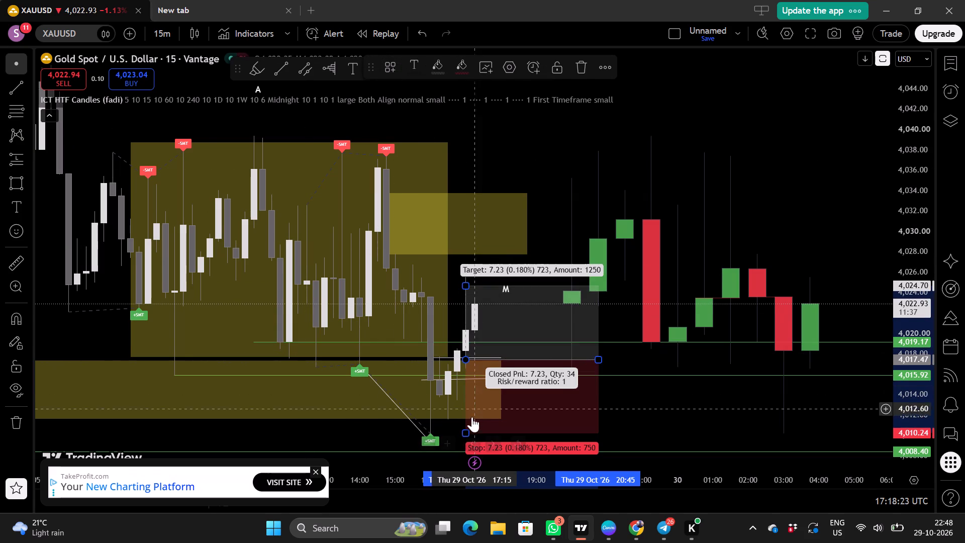
left_click_drag(468, 433, 470, 420)
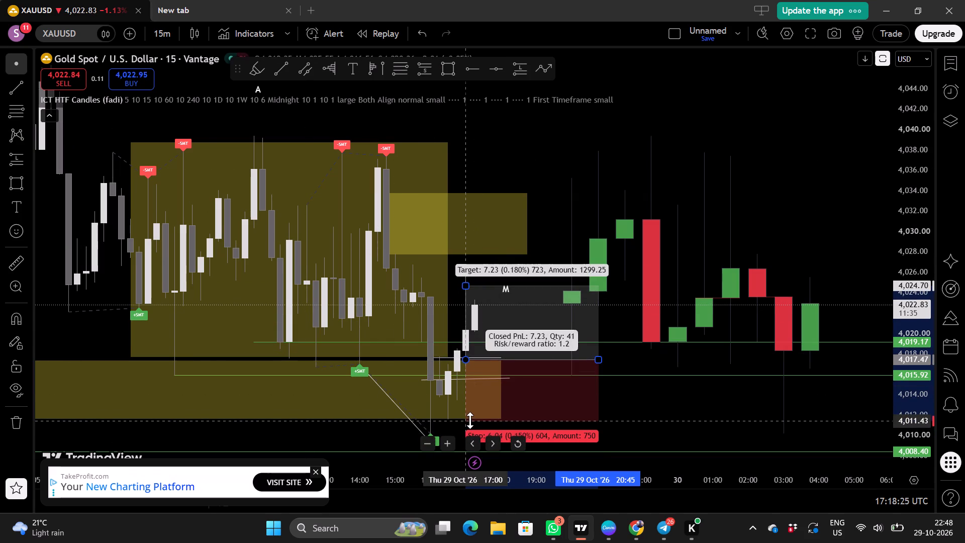
left_click_drag(470, 420, 471, 419)
Raise the long position's target to about 4,029.92 inside the upper price zone and shorten the position to end at 19:15.
left_click_drag(625, 409, 619, 428)
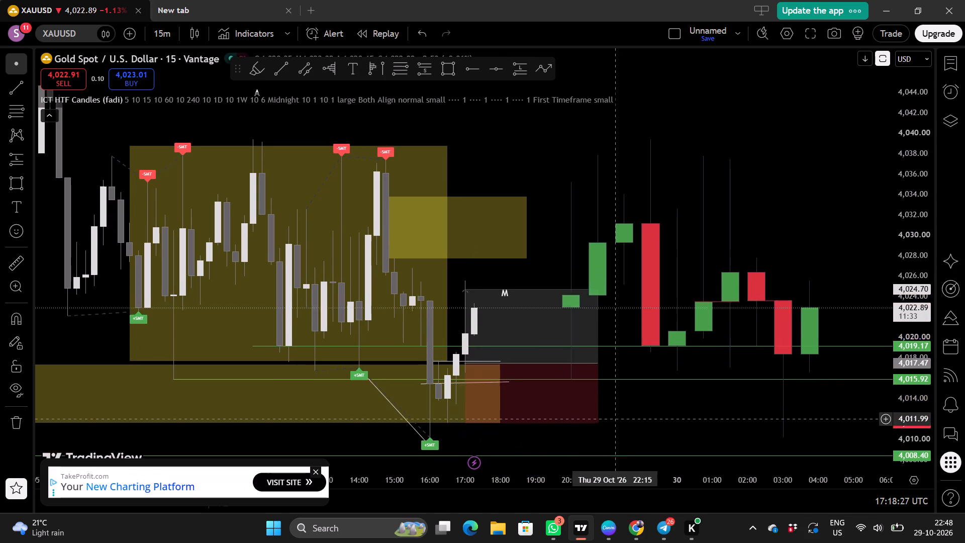
left_click_drag(619, 428, 619, 428)
left_click_drag(465, 296, 464, 244)
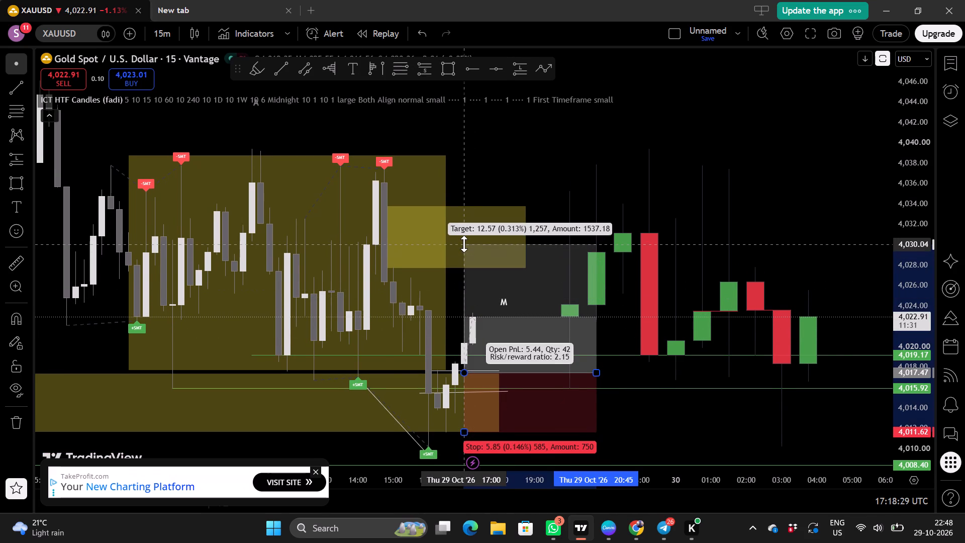
left_click_drag(464, 244, 463, 244)
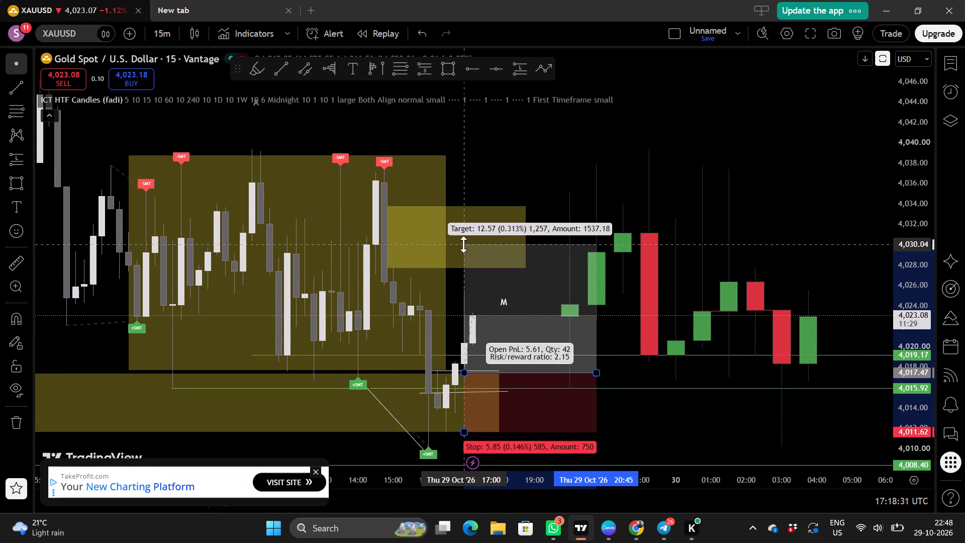
left_click_drag(463, 244, 463, 245)
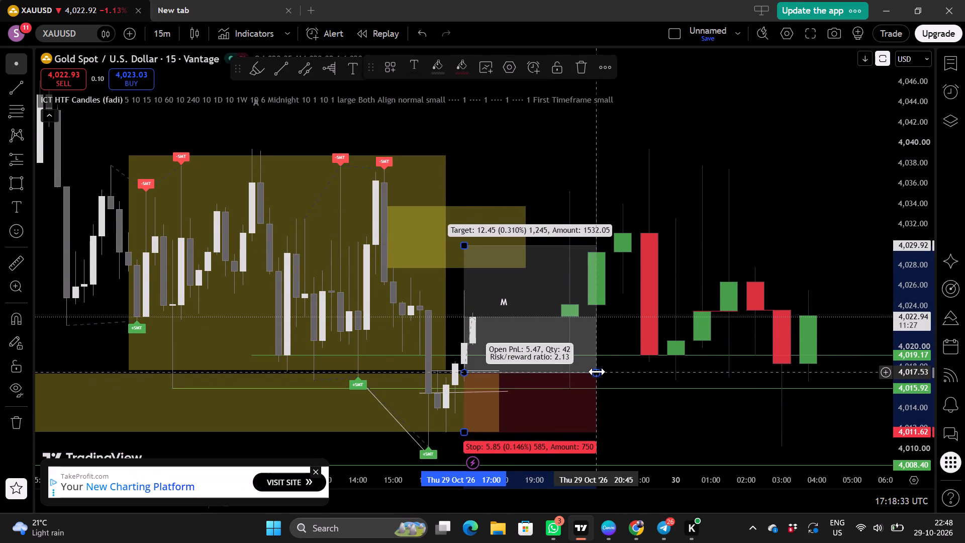
left_click_drag(597, 372, 545, 365)
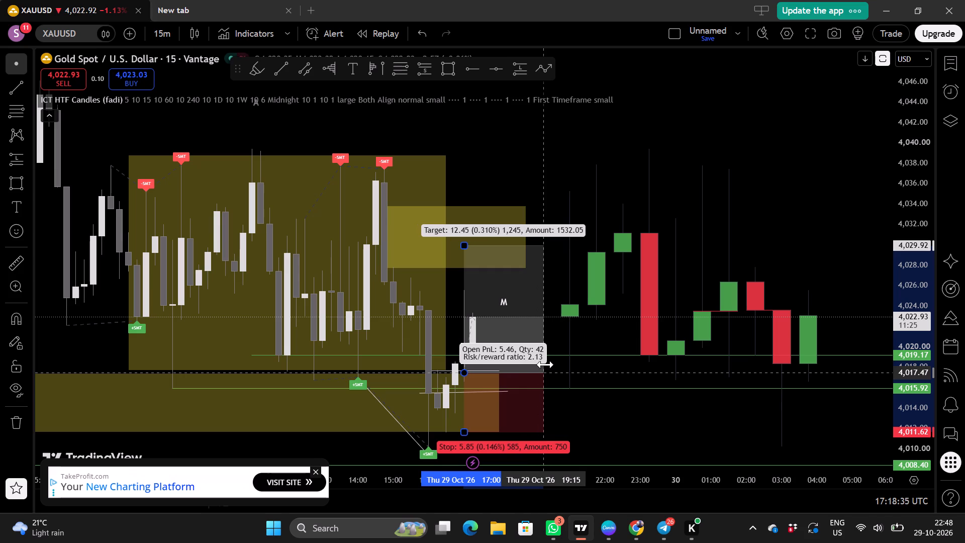
left_click_drag(545, 365, 546, 365)
Examine the long position against the surrounding price zones, SMT labels and higher-timeframe candles.
left_click_drag(621, 420, 630, 356)
scroll(630, 356, "up", 1)
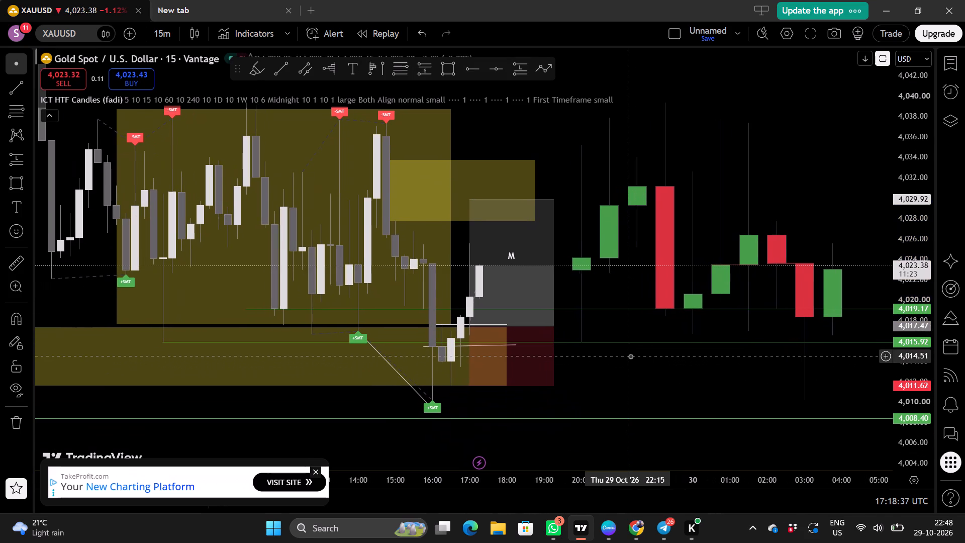
scroll(575, 216, "down", 1)
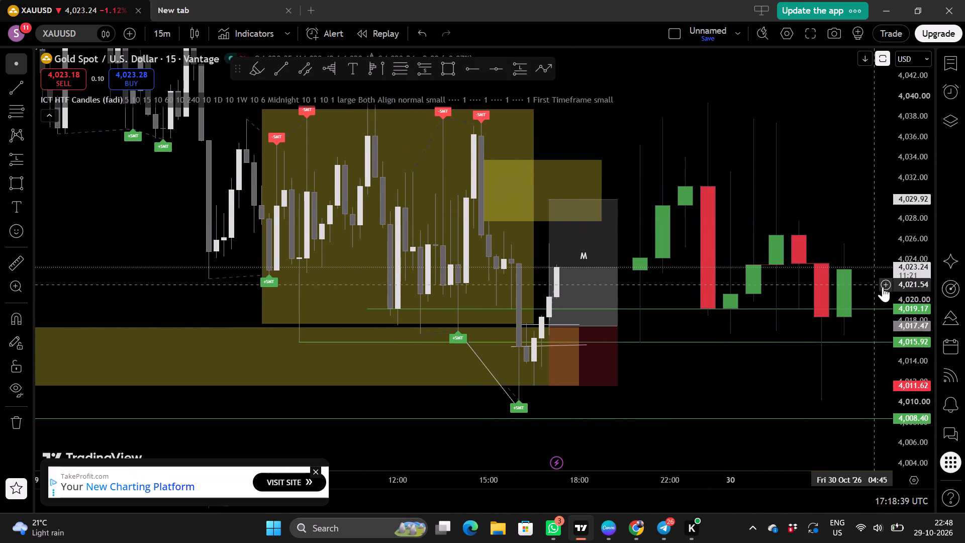
scroll(902, 302, "down", 1)
scroll(764, 441, "down", 1)
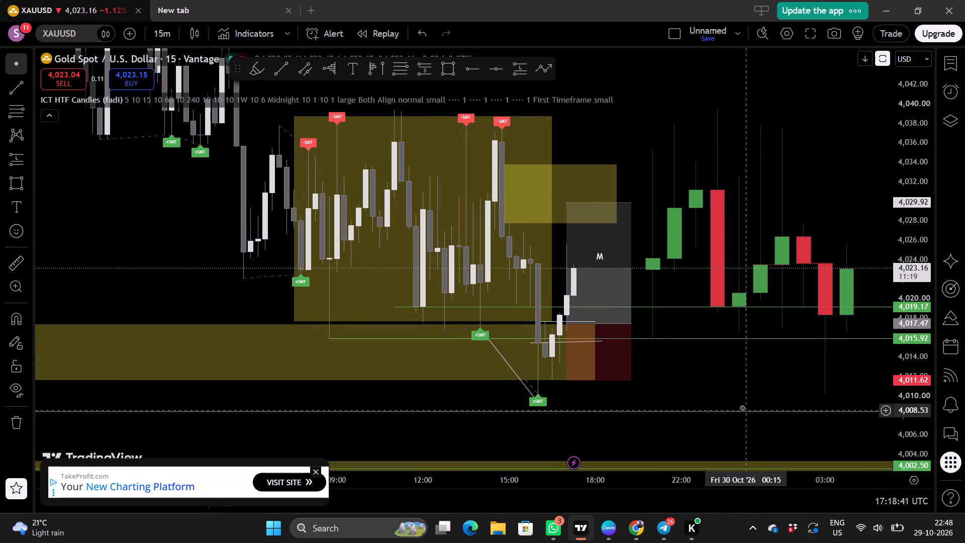
scroll(742, 407, "up", 1)
scroll(642, 144, "up", 1)
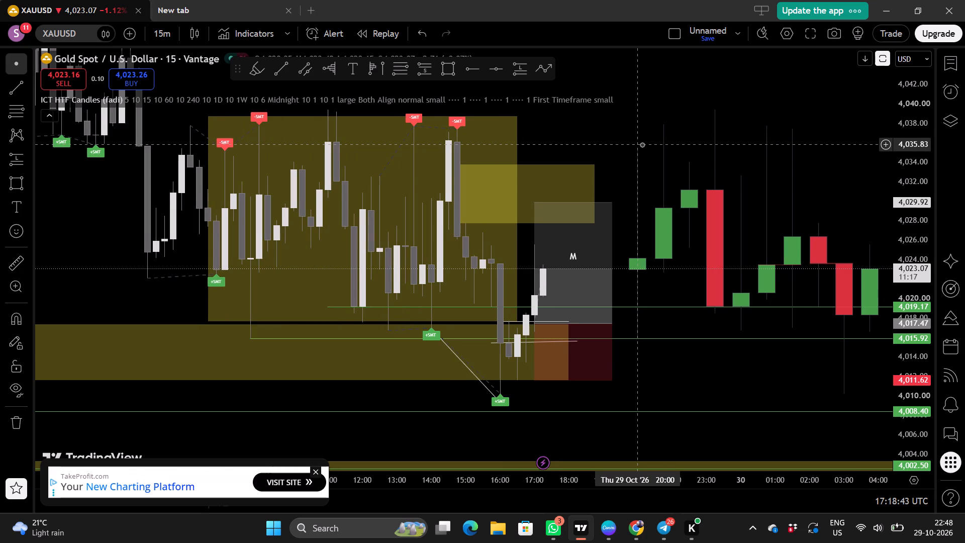
scroll(642, 144, "down", 1)
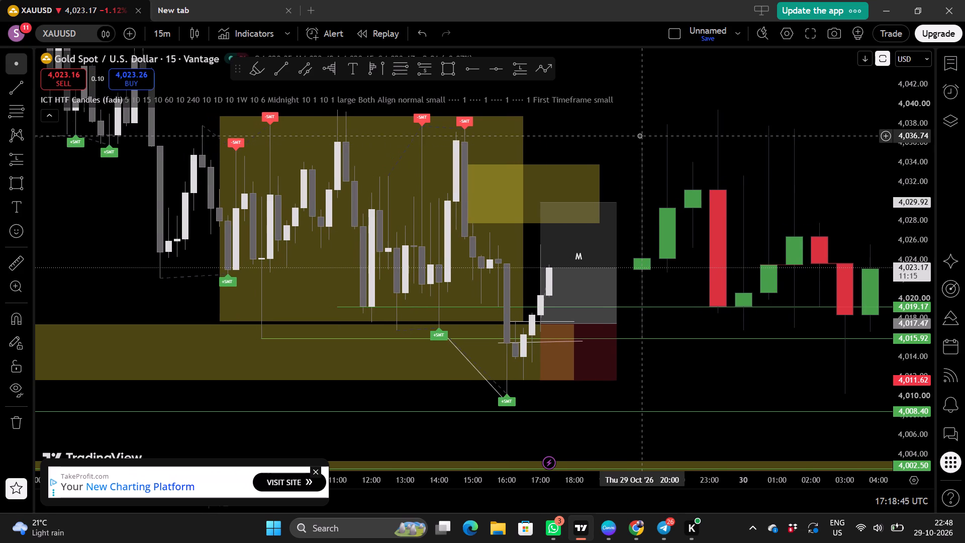
left_click_drag(639, 135, 600, 177)
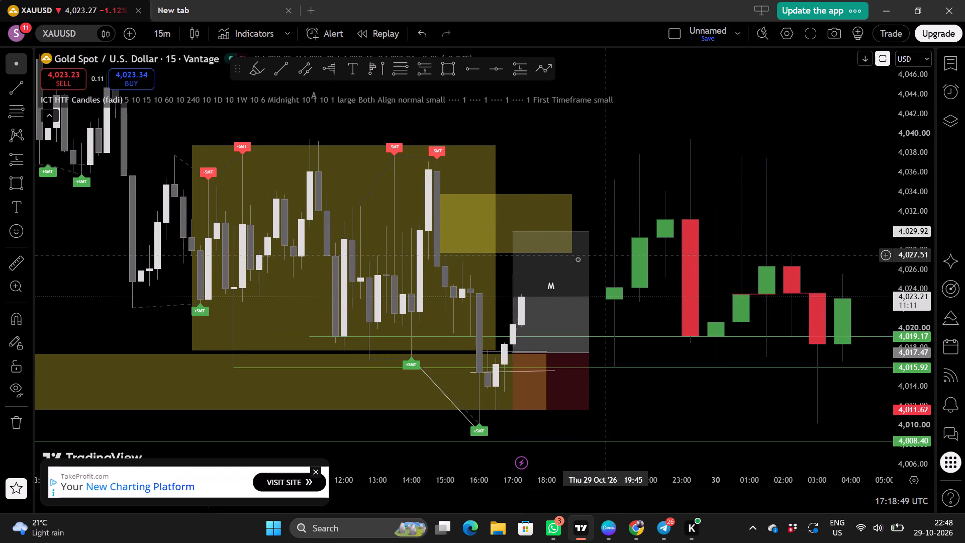
Adjust the long position's target to about 4,030.15.
left_click(516, 232)
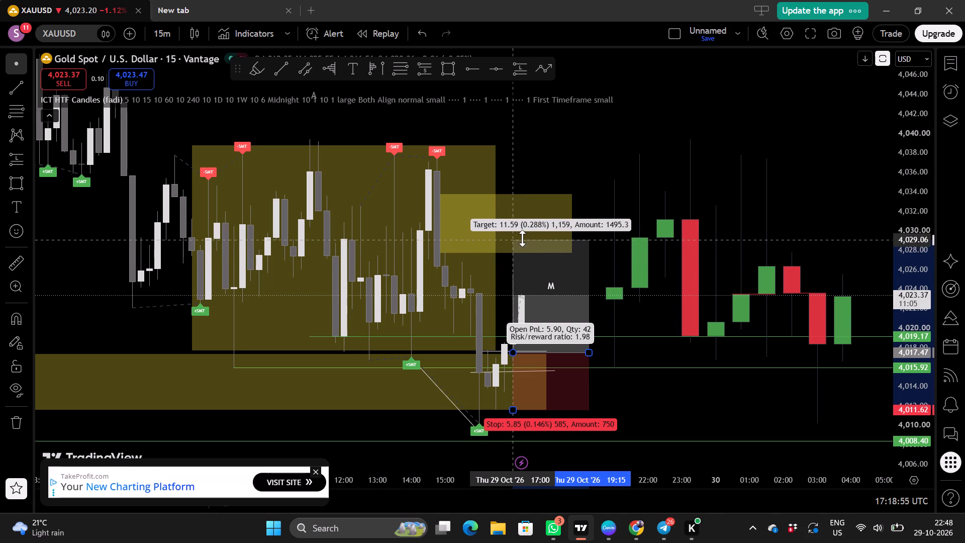
left_click(618, 148)
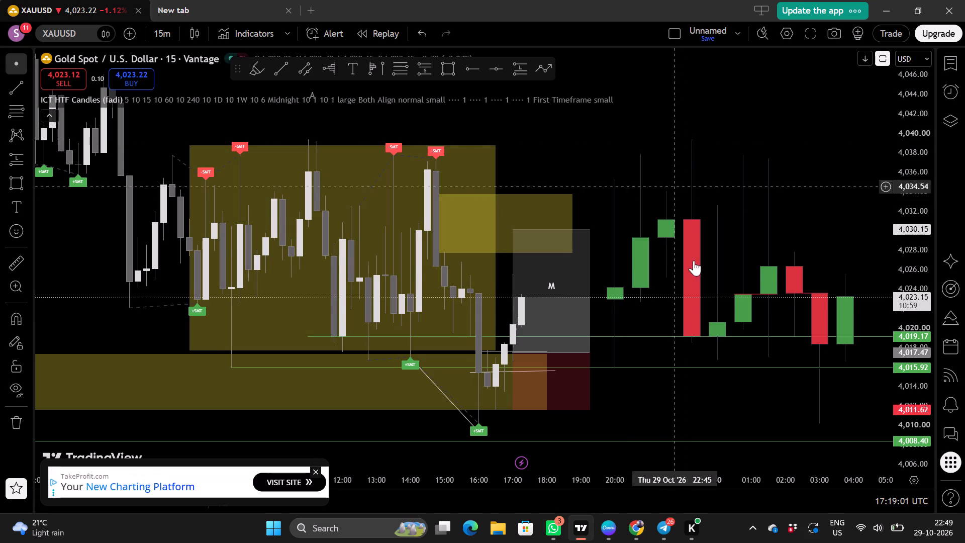
Examine the earlier 15-minute XAUUSD price action of 27 to 29 October, including its SMT labels and the lower price zones.
scroll(700, 372, "down", 1)
left_click_drag(687, 390, 674, 377)
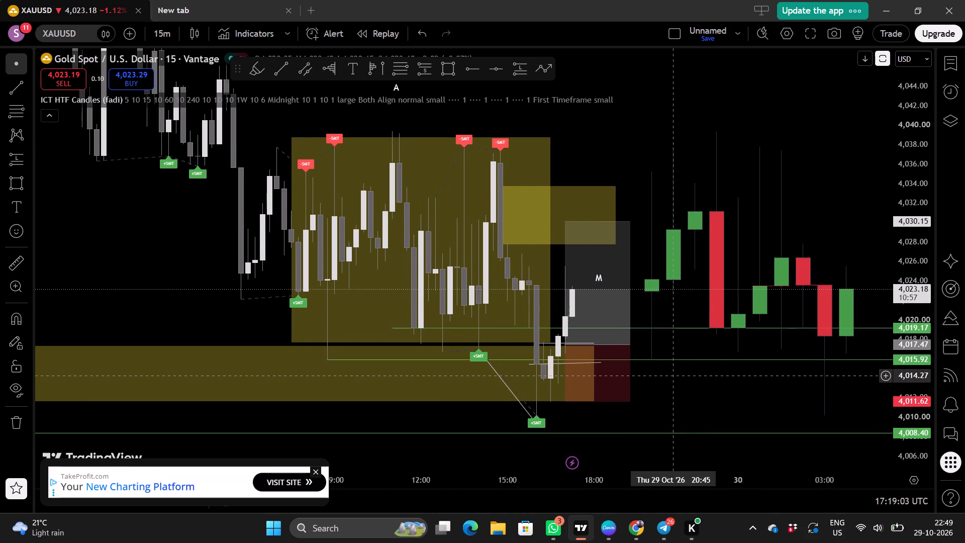
left_click_drag(674, 377, 763, 418)
left_click_drag(265, 256, 424, 333)
scroll(424, 333, "down", 1)
scroll(385, 320, "up", 1)
left_click_drag(339, 310, 437, 378)
scroll(393, 363, "down", 1)
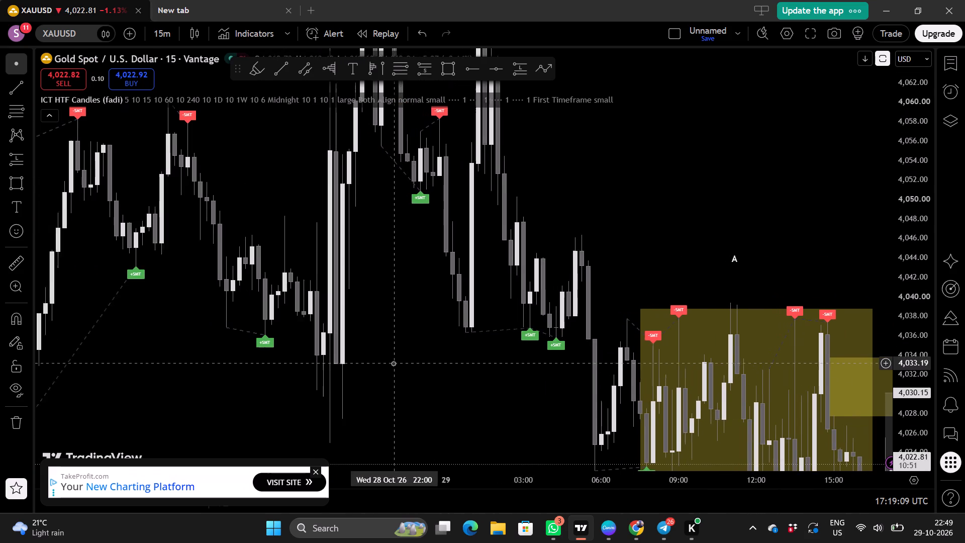
left_click_drag(284, 187, 447, 234)
scroll(313, 414, "down", 2)
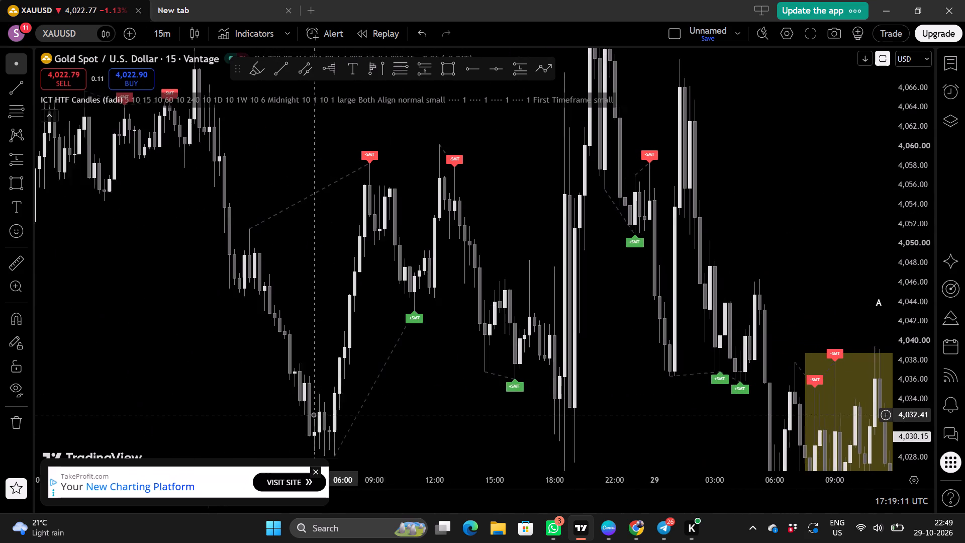
left_click(393, 374)
left_click_drag(393, 374, 405, 442)
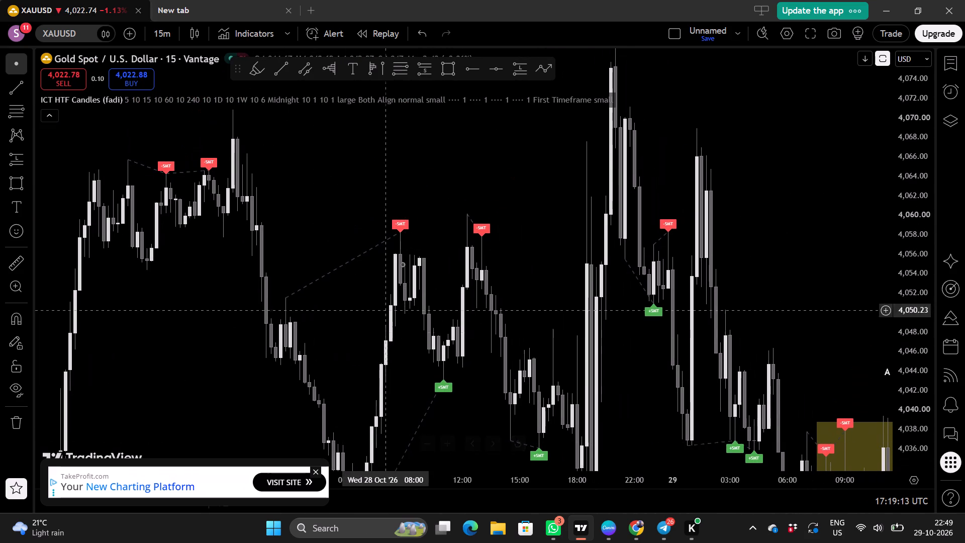
scroll(428, 233, "up", 1)
left_click_drag(427, 238, 424, 139)
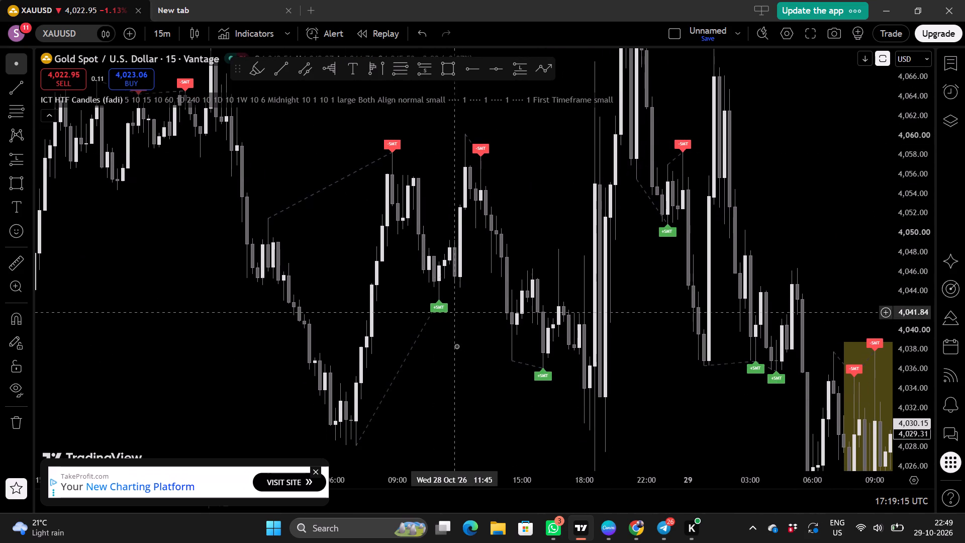
left_click_drag(456, 348, 418, 297)
scroll(418, 297, "up", 1)
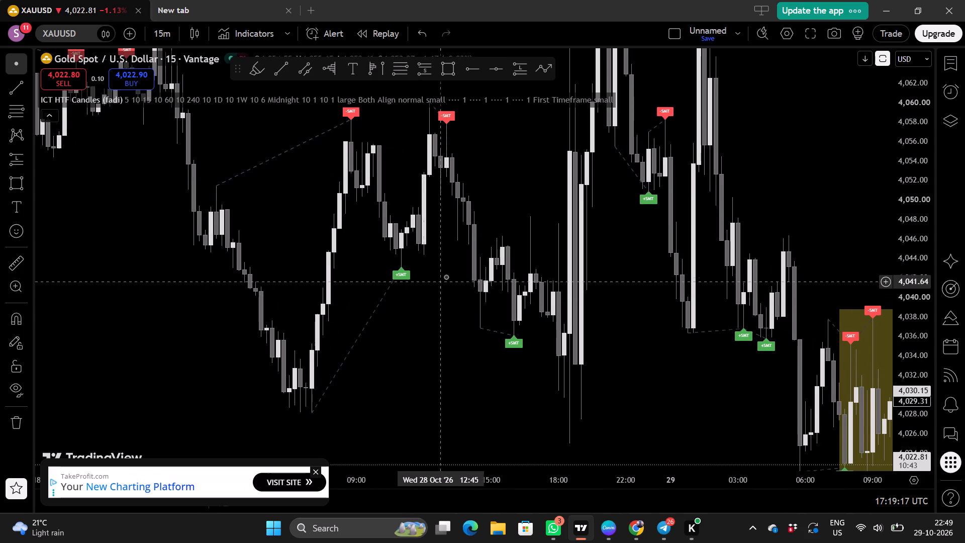
scroll(452, 323, "down", 3)
left_click_drag(404, 351, 392, 196)
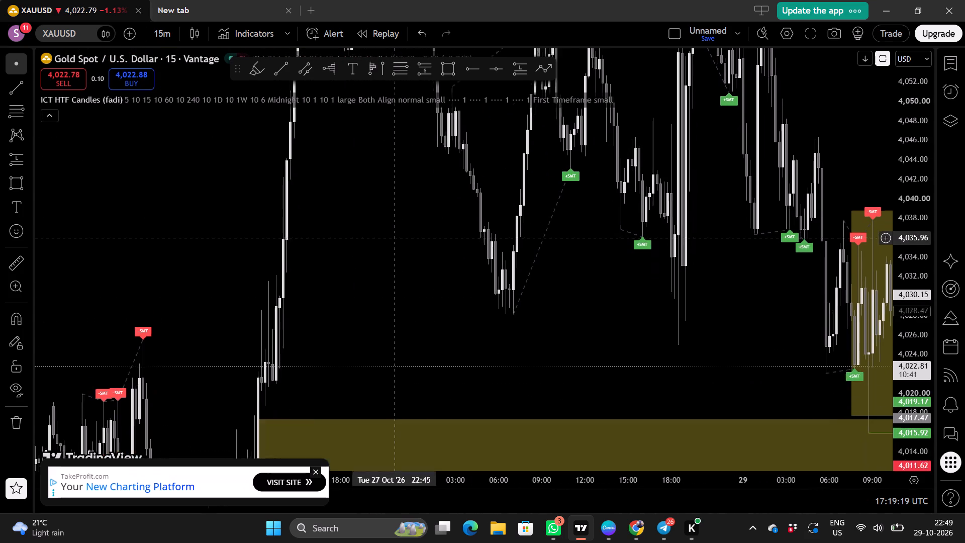
left_click_drag(392, 196, 391, 192)
left_click_drag(463, 328, 577, 212)
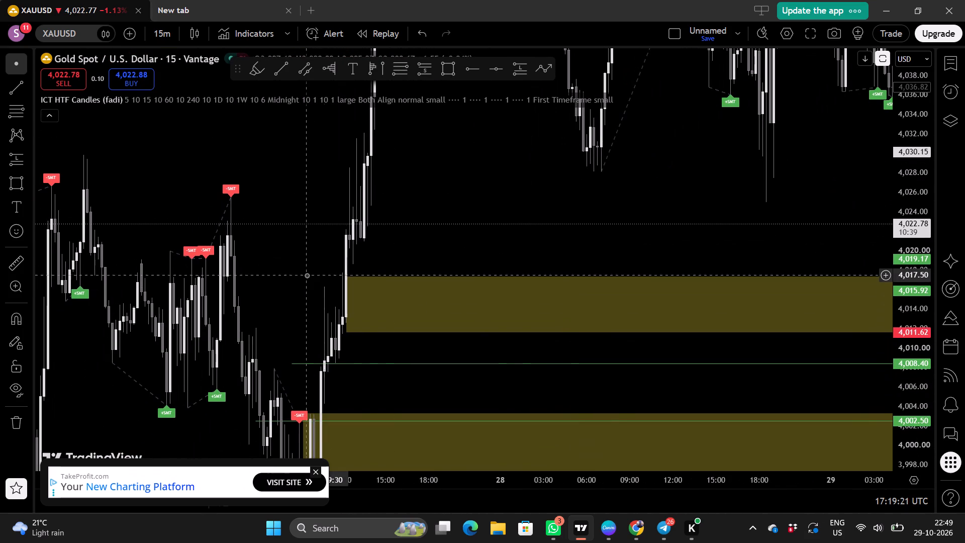
Examine the 15-minute XAUUSD swings of 26 and 27 October, including their SMT labels and lows around the lower price zones.
scroll(282, 272, "down", 1)
scroll(339, 270, "right", 1)
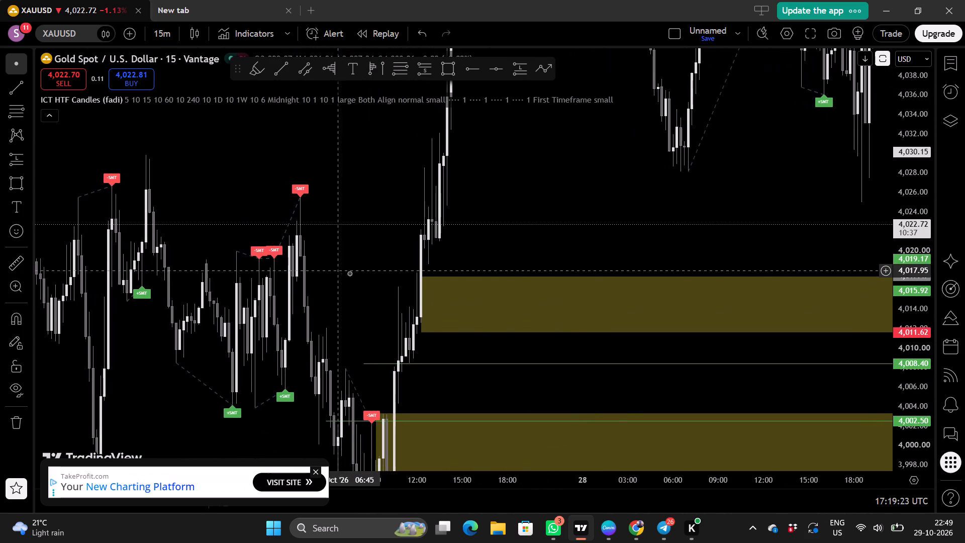
left_click_drag(362, 275, 395, 242)
scroll(387, 240, "up", 1)
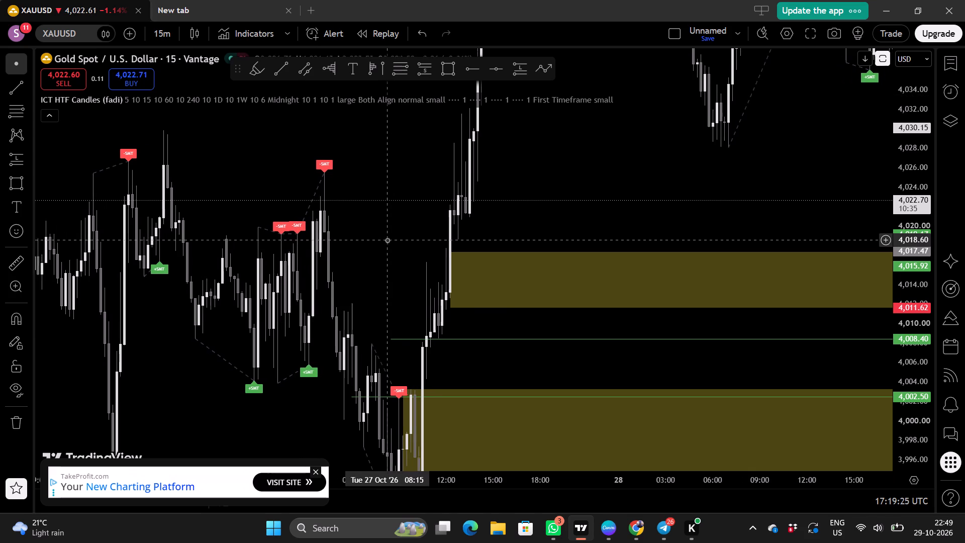
left_click_drag(378, 220, 454, 224)
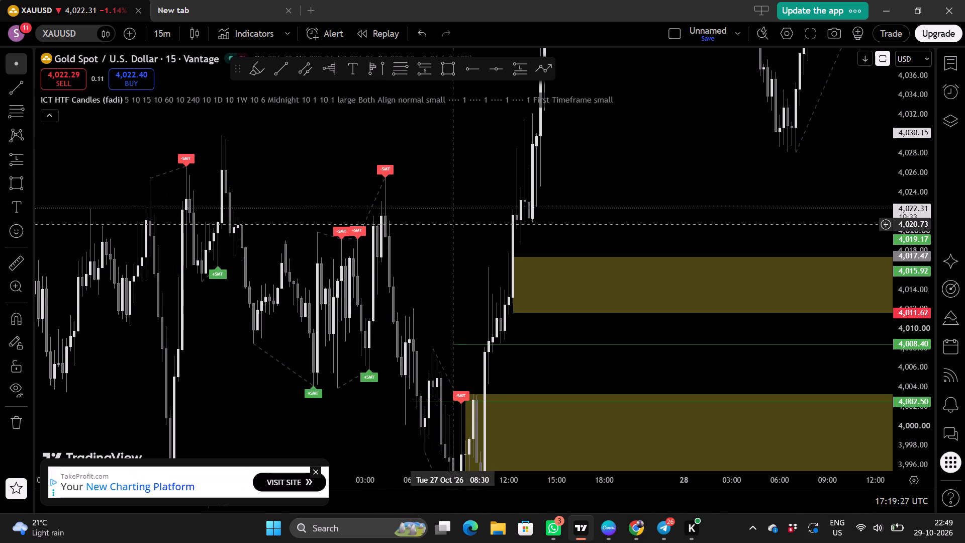
left_click_drag(454, 224, 405, 95)
left_click_drag(248, 291, 344, 224)
scroll(364, 352, "down", 2)
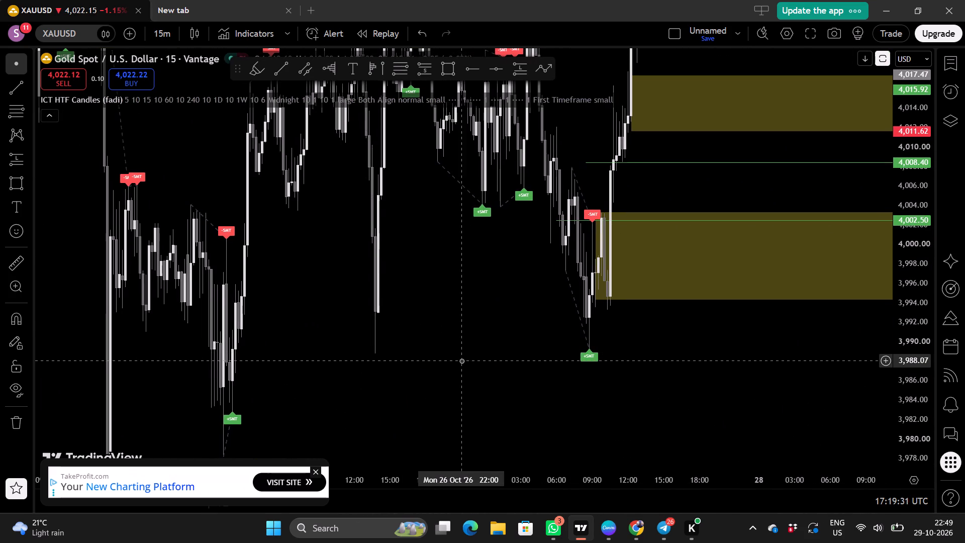
left_click_drag(493, 382, 599, 316)
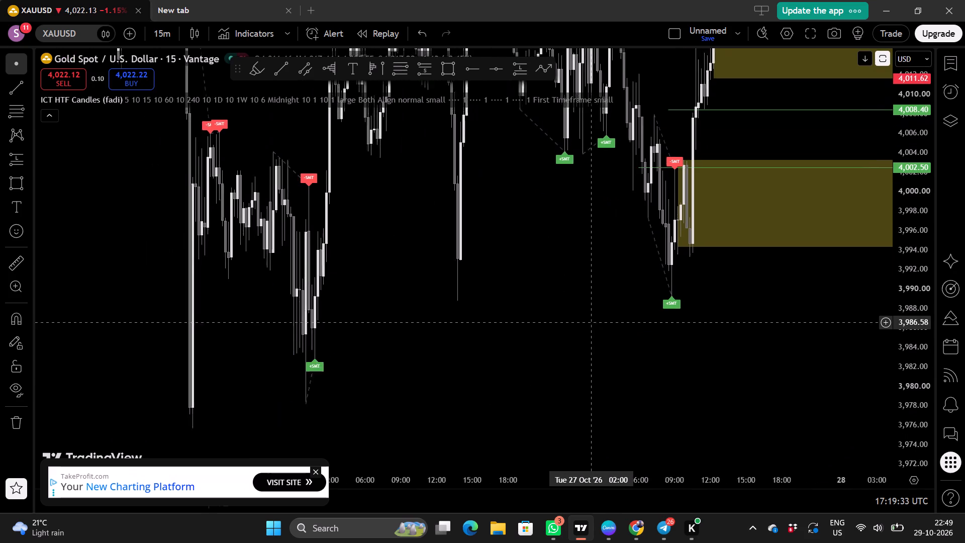
left_click_drag(599, 316, 606, 306)
scroll(909, 306, "down", 2)
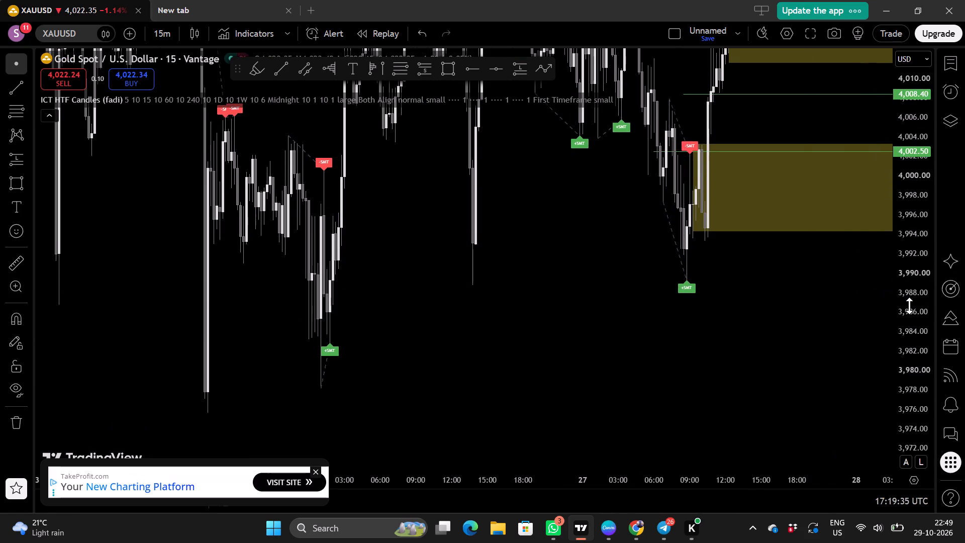
scroll(909, 306, "down", 5)
scroll(610, 347, "down", 1)
left_click_drag(578, 306, 664, 449)
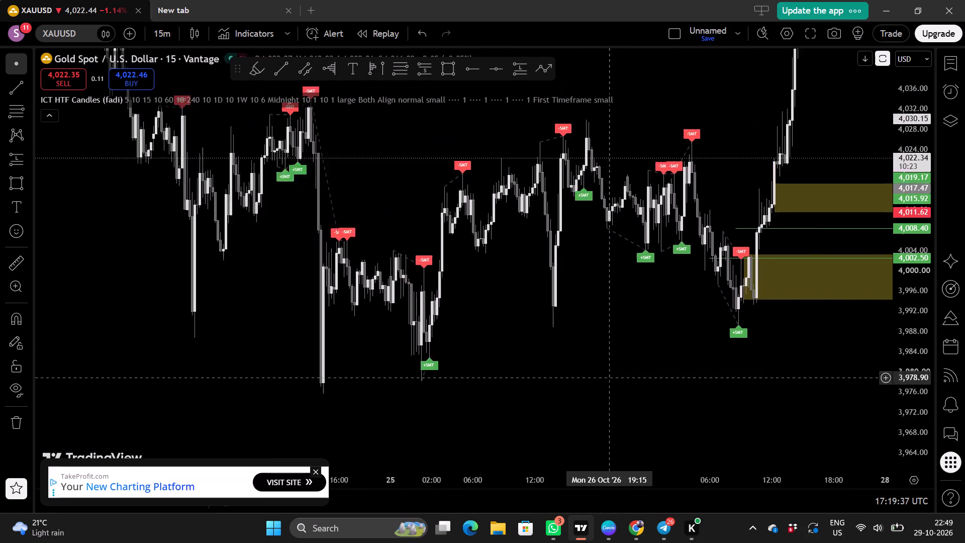
left_click_drag(664, 449, 681, 463)
Examine the earlier 15-minute XAUUSD decline of 22 and 23 October and its SMT labels.
left_click_drag(445, 244, 640, 275)
left_click_drag(334, 274, 523, 414)
scroll(423, 330, "up", 1)
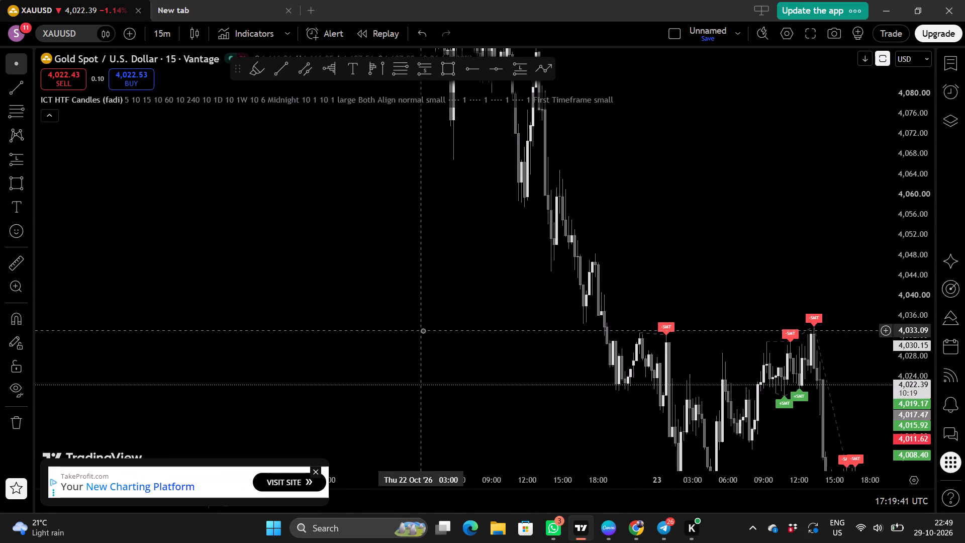
left_click_drag(359, 300, 254, 507)
scroll(564, 296, "up", 1)
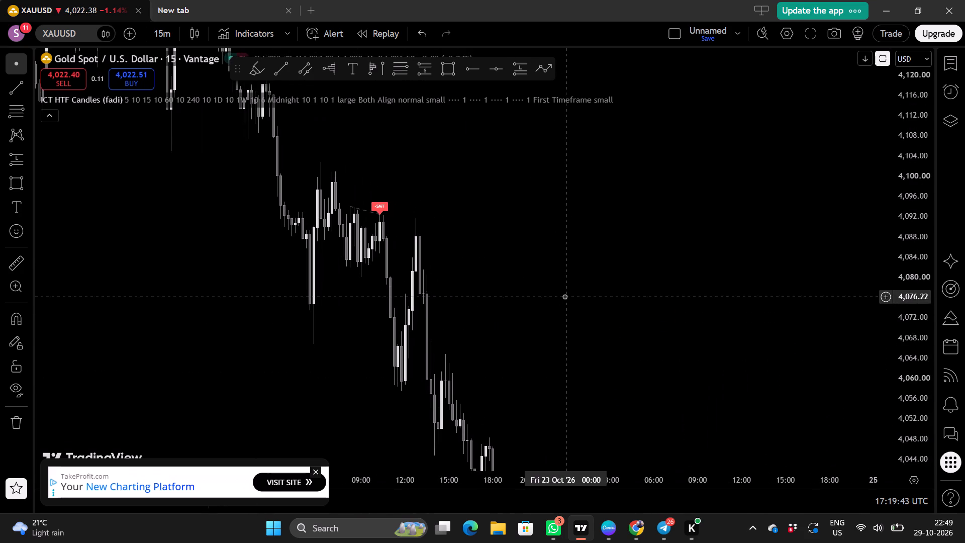
left_click_drag(543, 227, 618, 321)
left_click_drag(225, 239, 473, 382)
left_click_drag(323, 300, 57, 185)
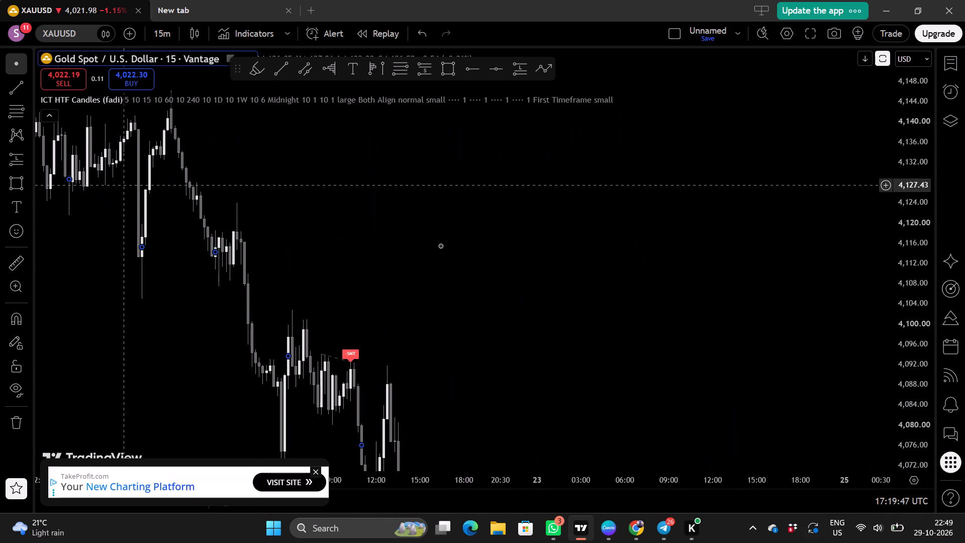
left_click(459, 254)
left_click_drag(459, 254, 94, 79)
left_click_drag(547, 215, 371, 0)
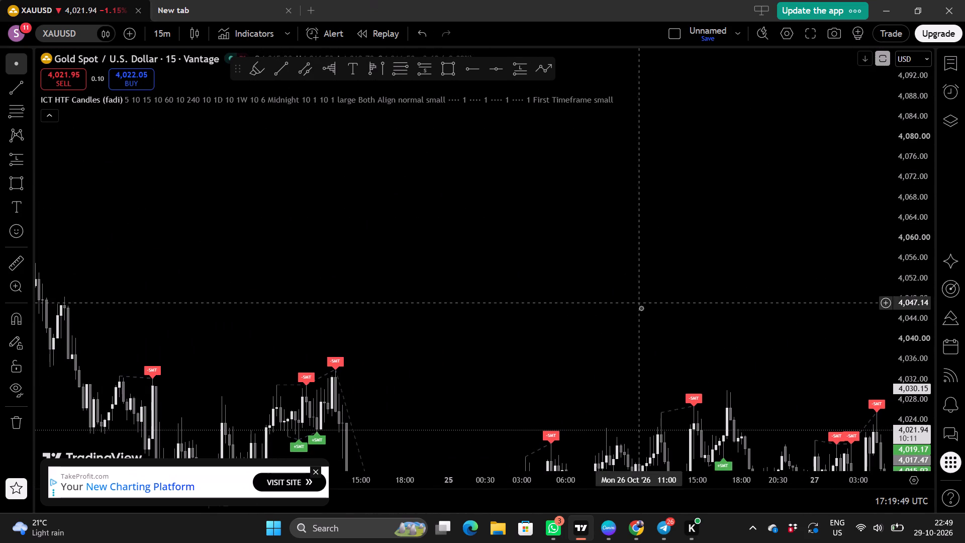
Review the 15-minute price action from 27 October up to the long position, its price zones and the higher-timeframe candles.
left_click(641, 308)
left_click_drag(641, 308, 440, 157)
left_click_drag(684, 263, 516, 157)
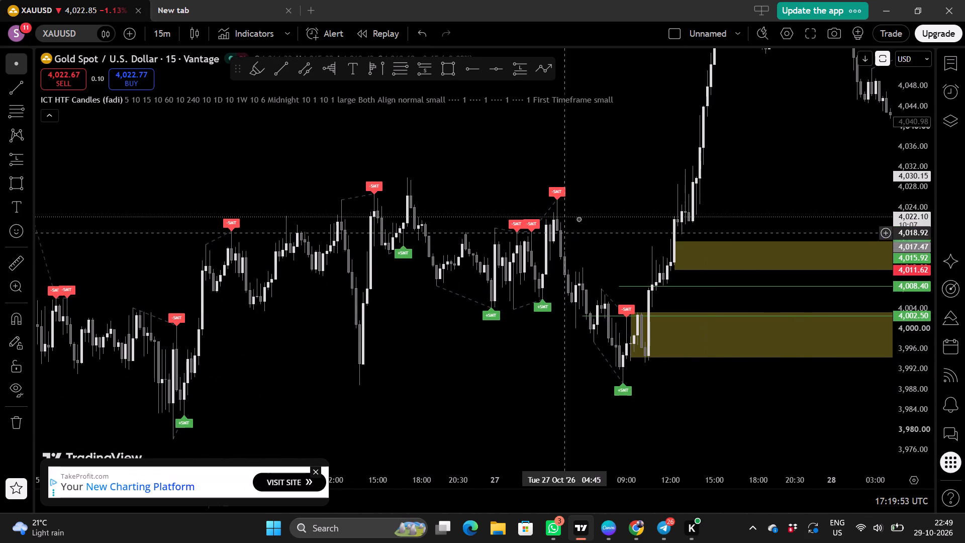
left_click_drag(589, 210, 491, 185)
left_click_drag(478, 454, 262, 443)
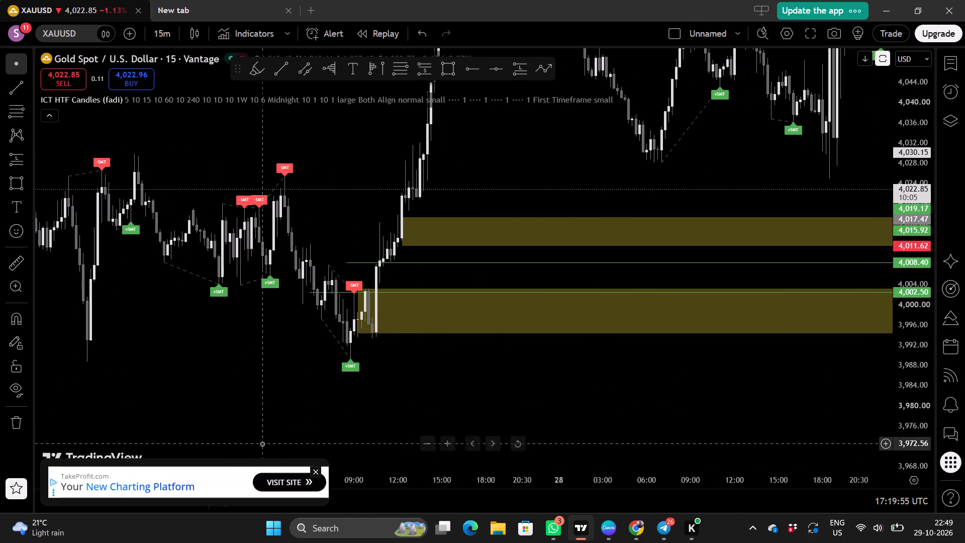
left_click_drag(598, 177, 391, 294)
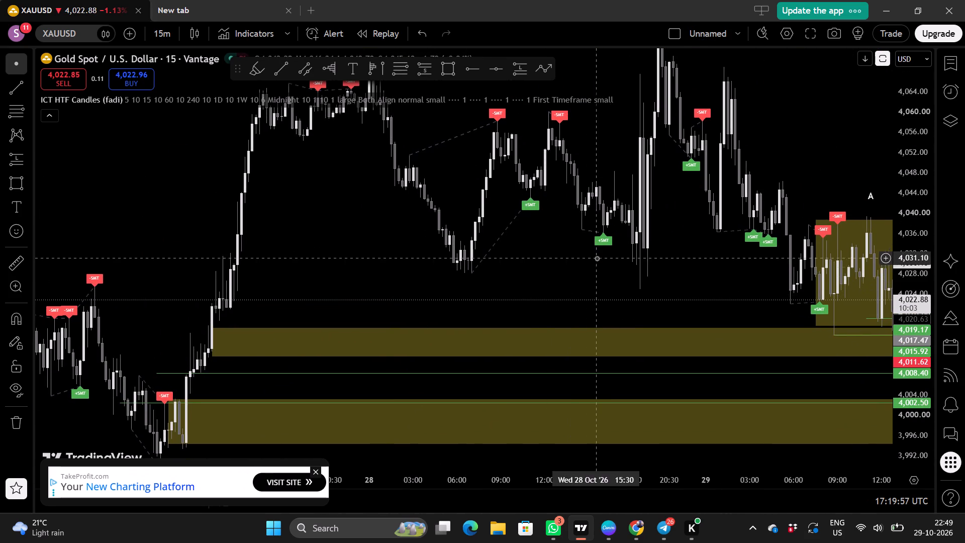
left_click_drag(584, 264, 549, 298)
scroll(549, 298, "up", 1)
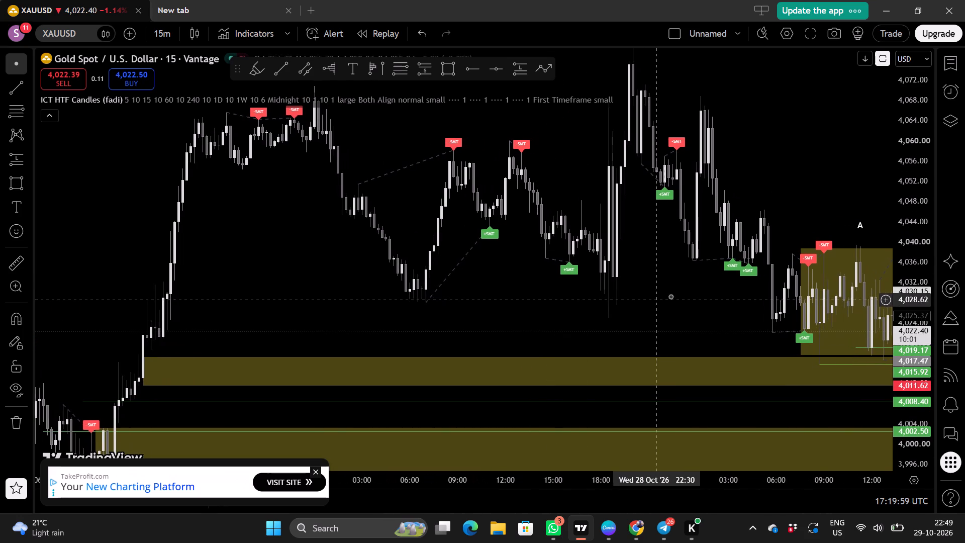
left_click_drag(679, 293, 419, 261)
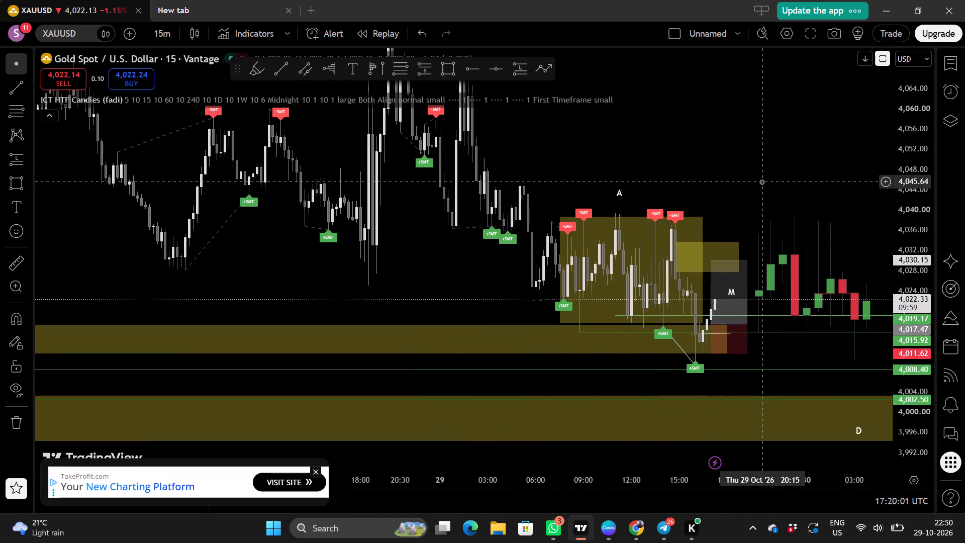
left_click_drag(761, 182, 618, 199)
scroll(676, 202, "up", 1)
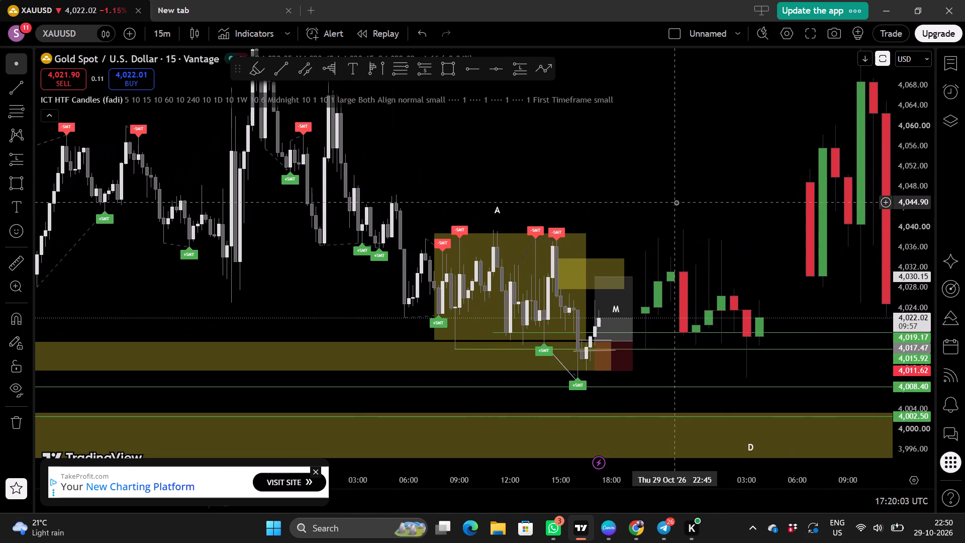
scroll(911, 290, "up", 2)
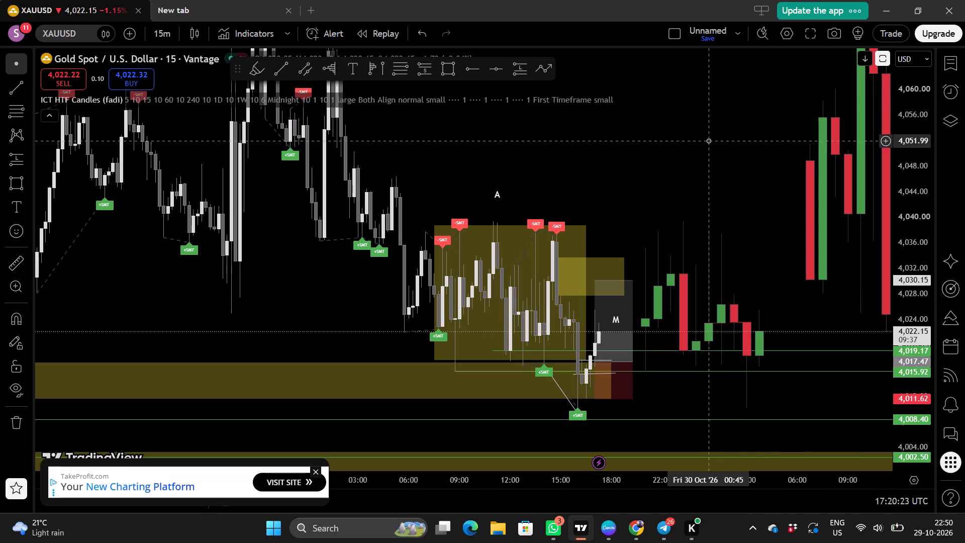
scroll(708, 140, "up", 1)
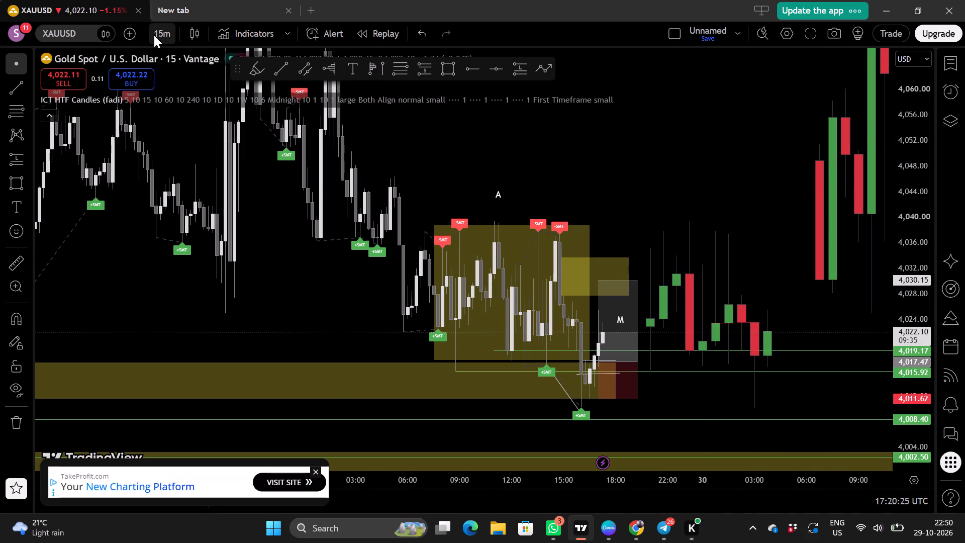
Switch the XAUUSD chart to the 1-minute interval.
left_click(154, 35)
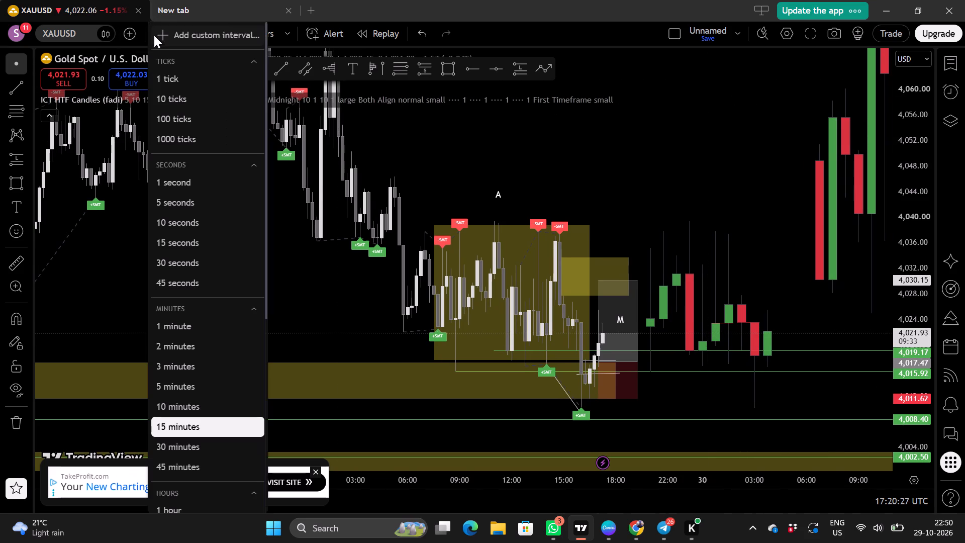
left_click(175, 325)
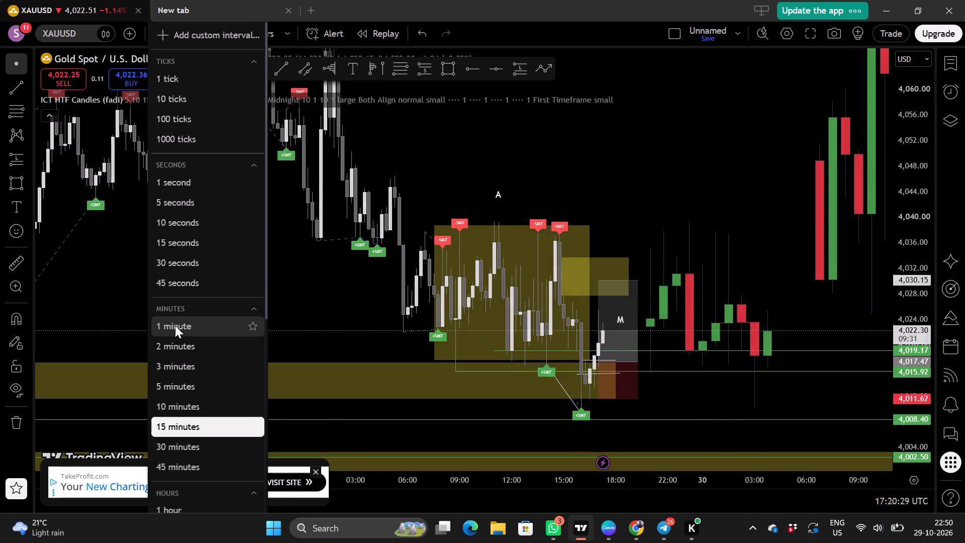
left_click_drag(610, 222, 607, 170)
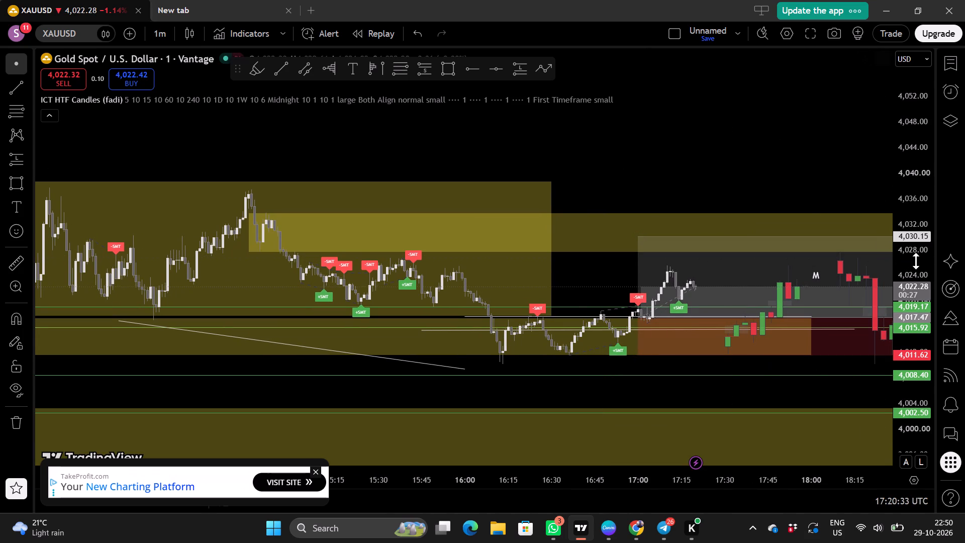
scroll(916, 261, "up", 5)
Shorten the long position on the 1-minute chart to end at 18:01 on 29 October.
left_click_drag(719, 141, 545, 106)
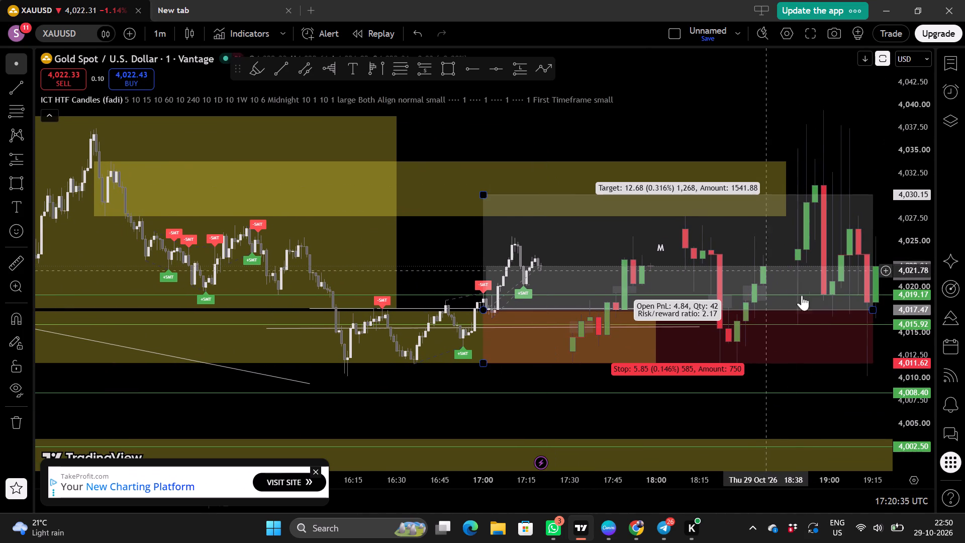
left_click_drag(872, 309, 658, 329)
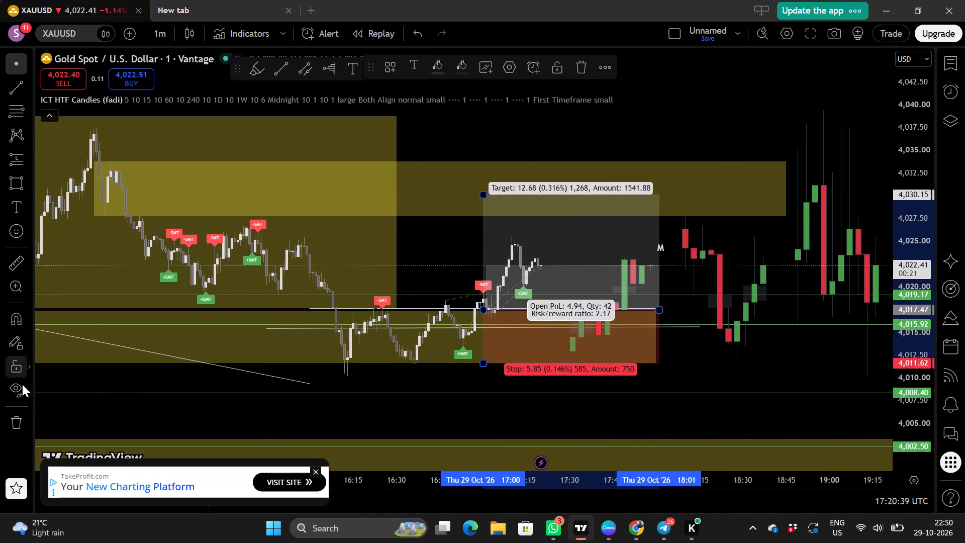
Remove all drawings from the chart while keeping the indicators.
left_click(19, 421)
left_click(107, 422)
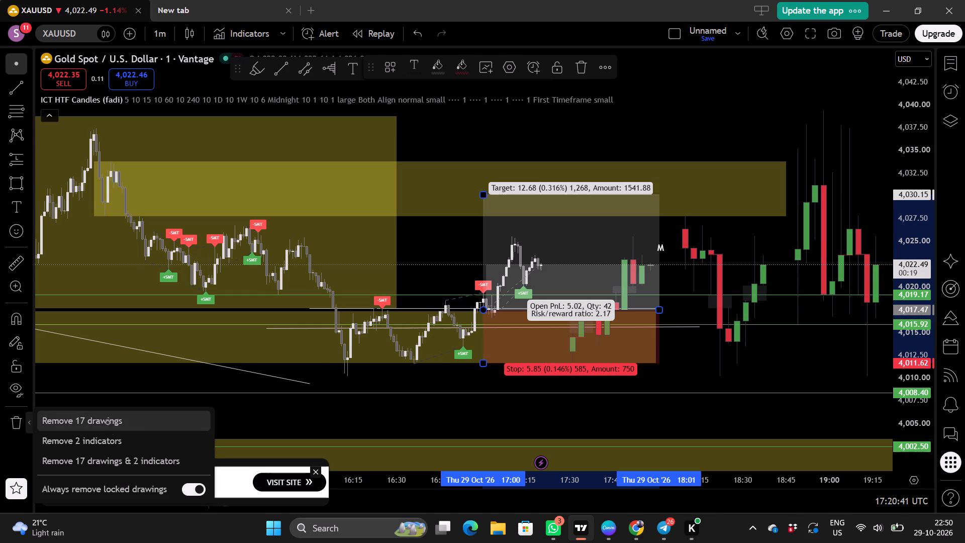
Restore the split panes, hide the TFlab SMT XAGUSD indicator, and maximize the XAUUSD price pane again.
scroll(297, 412, "down", 2)
scroll(570, 368, "down", 2)
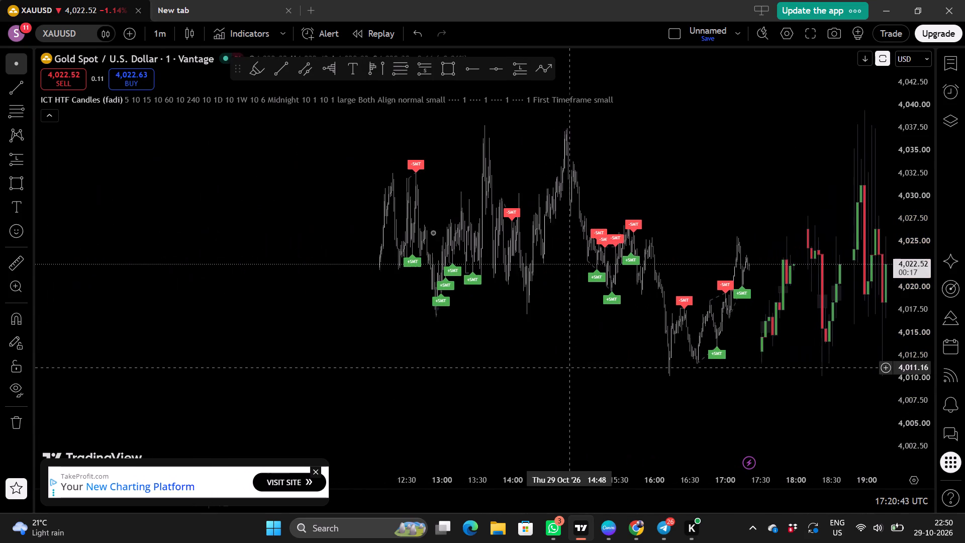
double_click(236, 141)
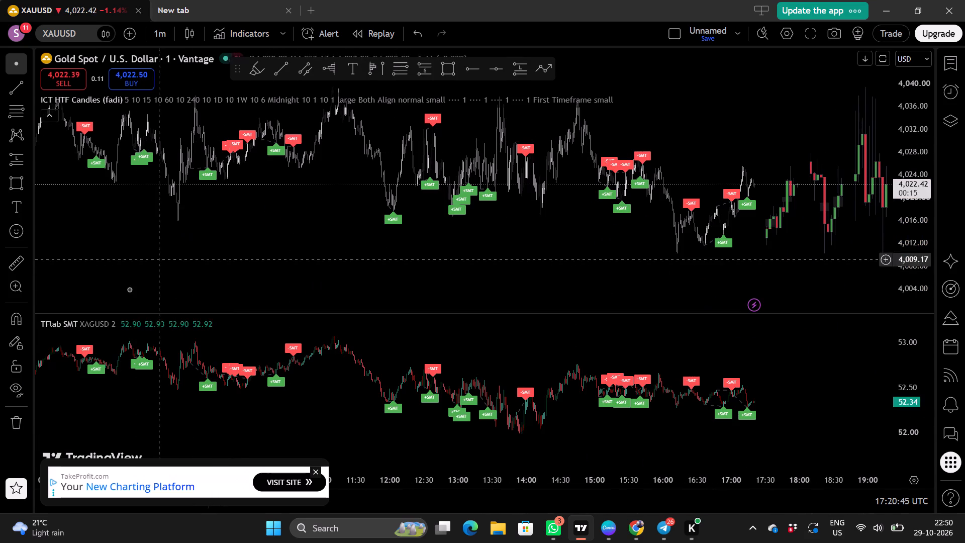
left_click(127, 323)
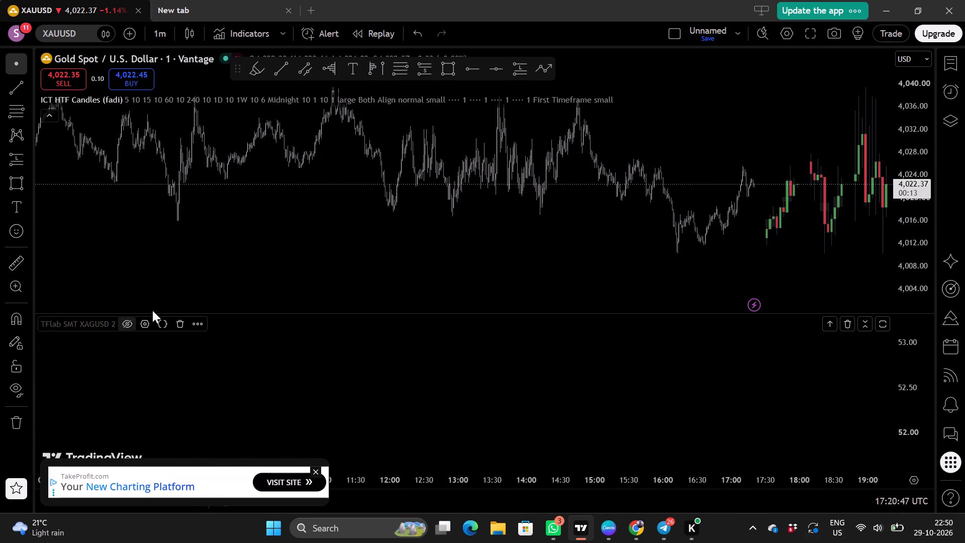
double_click(331, 252)
Switch the XAUUSD chart to the 30-minute interval.
scroll(436, 347, "up", 4)
left_click_drag(548, 337, 382, 246)
scroll(899, 232, "up", 6)
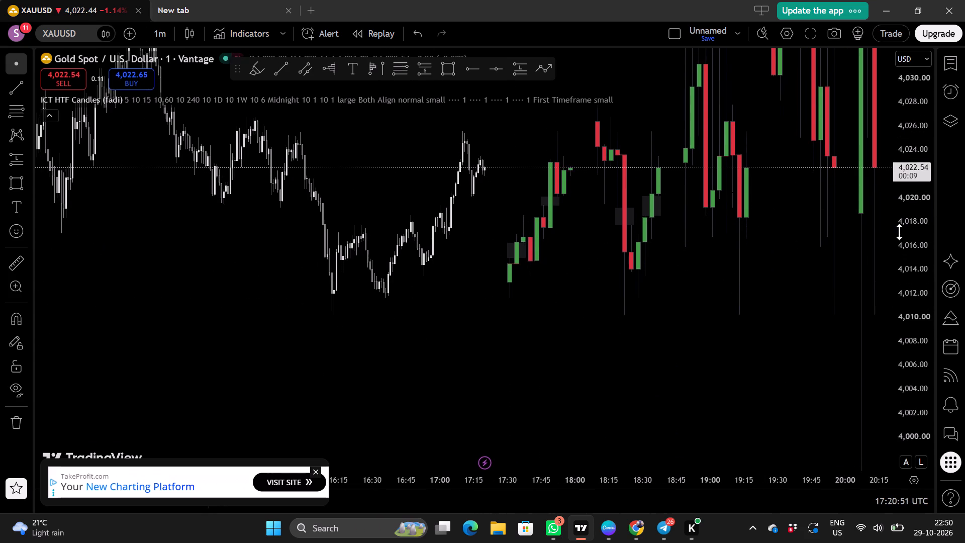
scroll(620, 262, "right", 1)
left_click(155, 38)
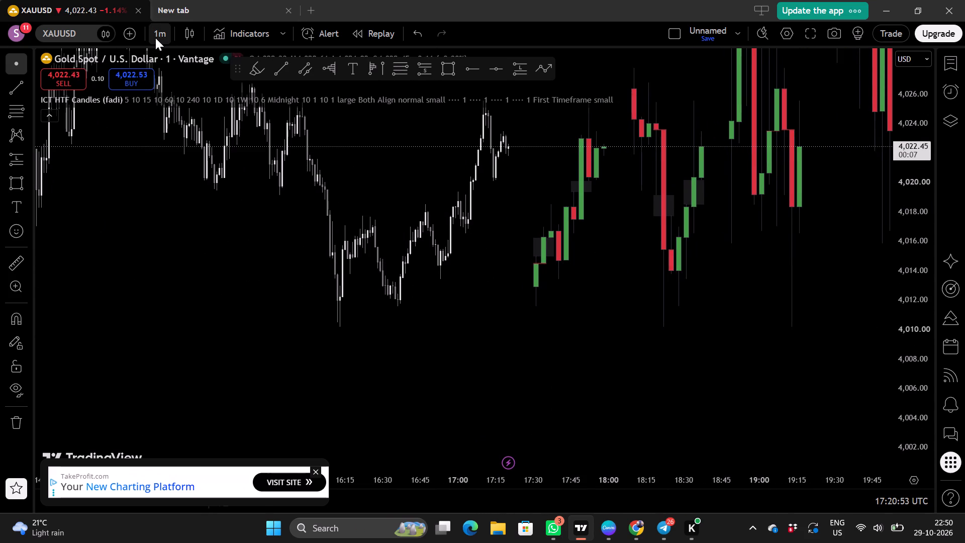
scroll(194, 315, "down", 1)
left_click(173, 354)
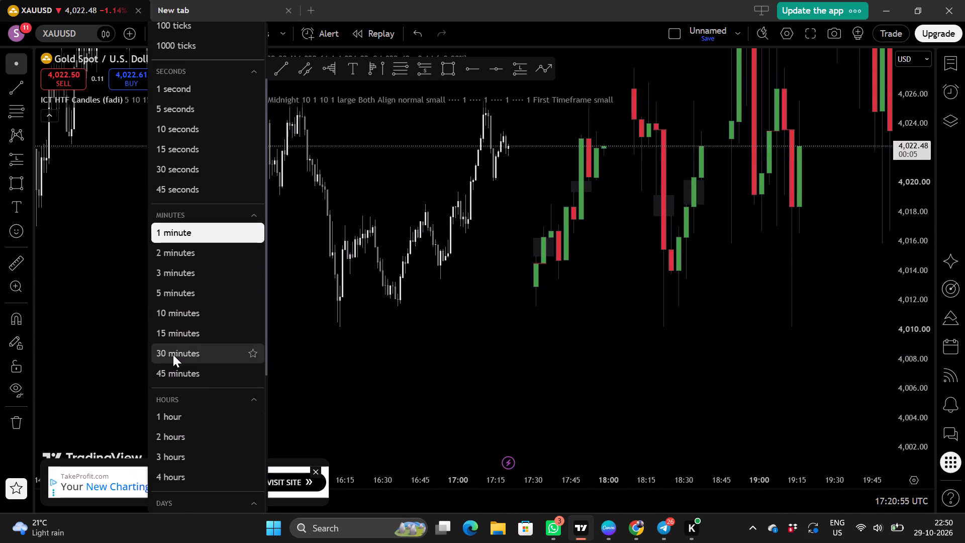
Draw a rectangle zone from about 4,003.80 down to 3,991.51 at the base of the large rally, extending past the latest candle.
scroll(481, 343, "up", 2)
scroll(481, 343, "right", 2)
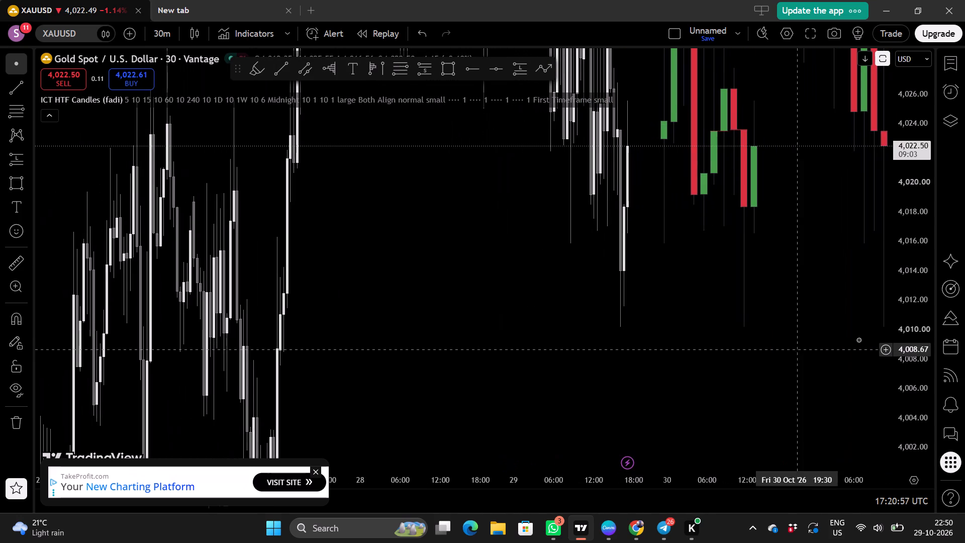
scroll(908, 340, "down", 8)
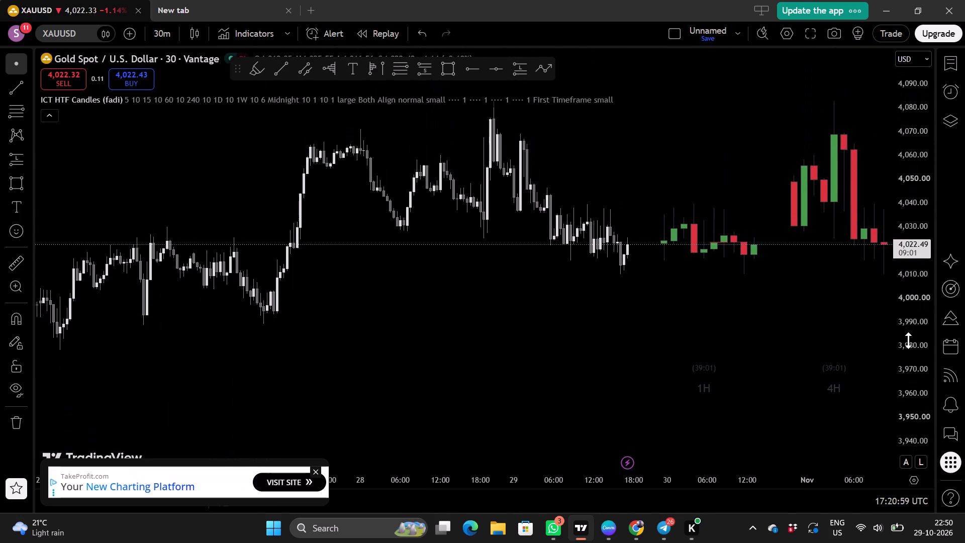
left_click_drag(683, 370, 598, 361)
left_click_drag(598, 361, 589, 398)
left_click_drag(425, 344, 371, 324)
left_click(17, 172)
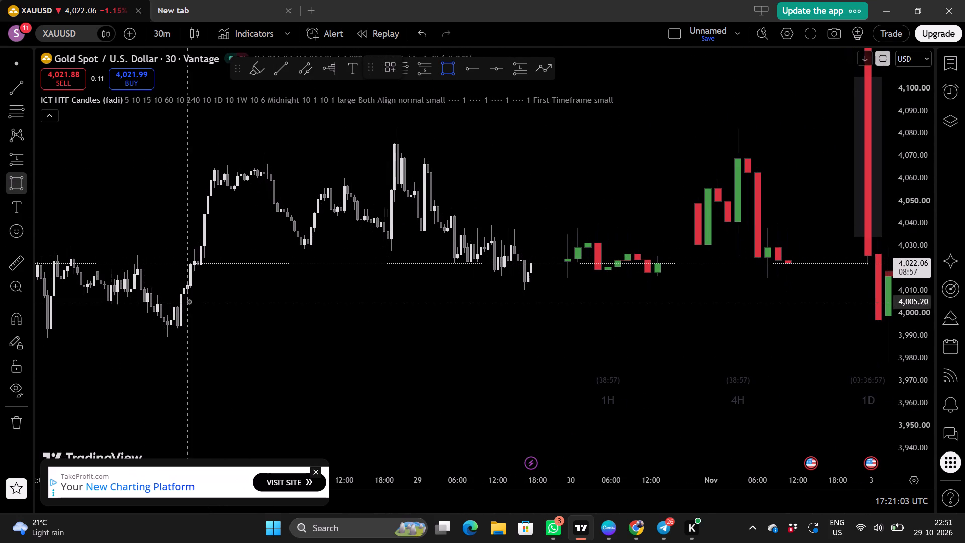
left_click_drag(173, 304, 504, 350)
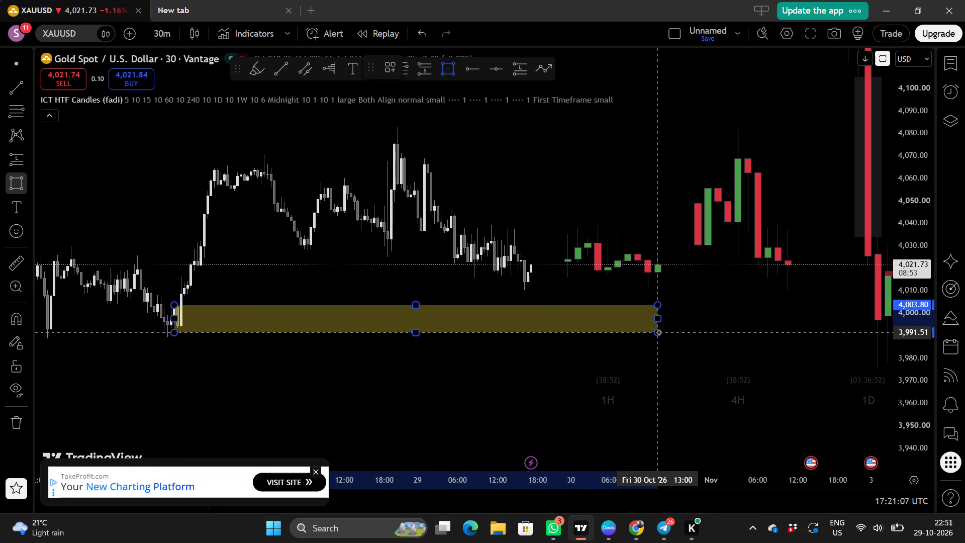
left_click(656, 332)
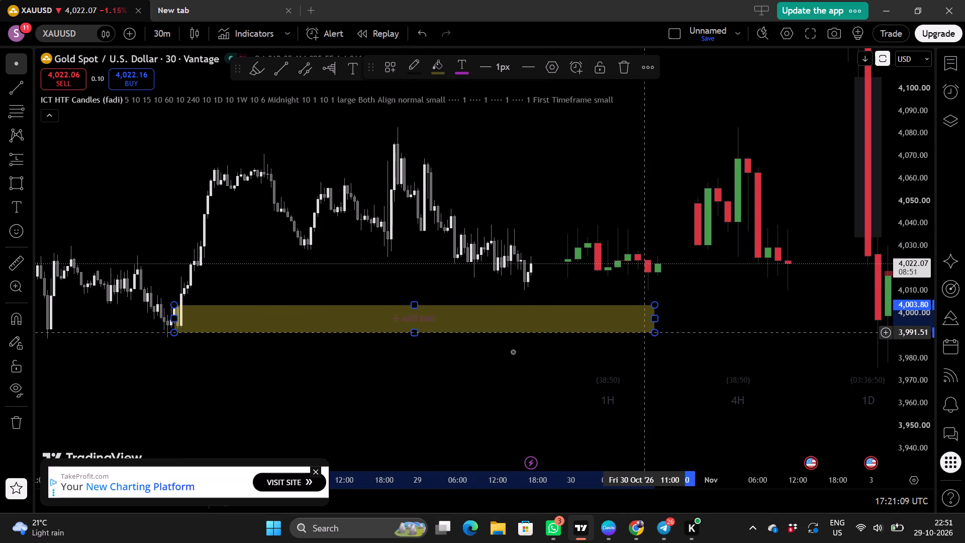
Shorten the rectangle zone to end at 00:00 on 30 October.
left_click_drag(656, 320, 571, 323)
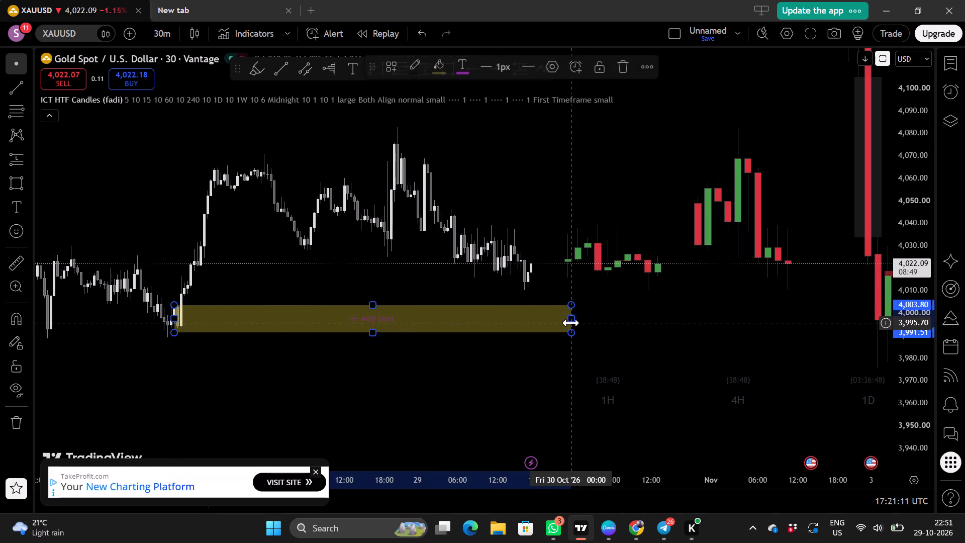
Place a horizontal ray at about 4,009.11, starting above the rectangle zone's beginning.
left_click_drag(563, 288, 576, 290)
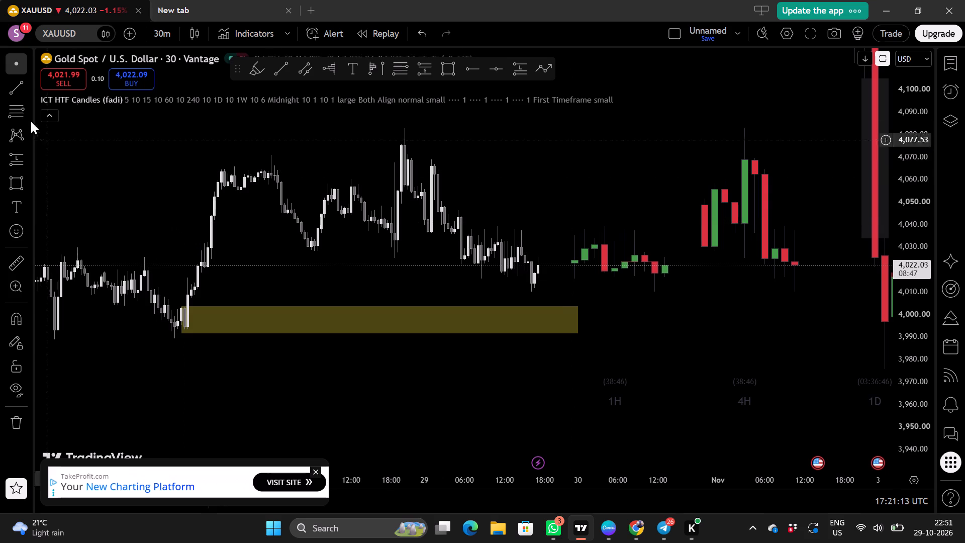
left_click(29, 84)
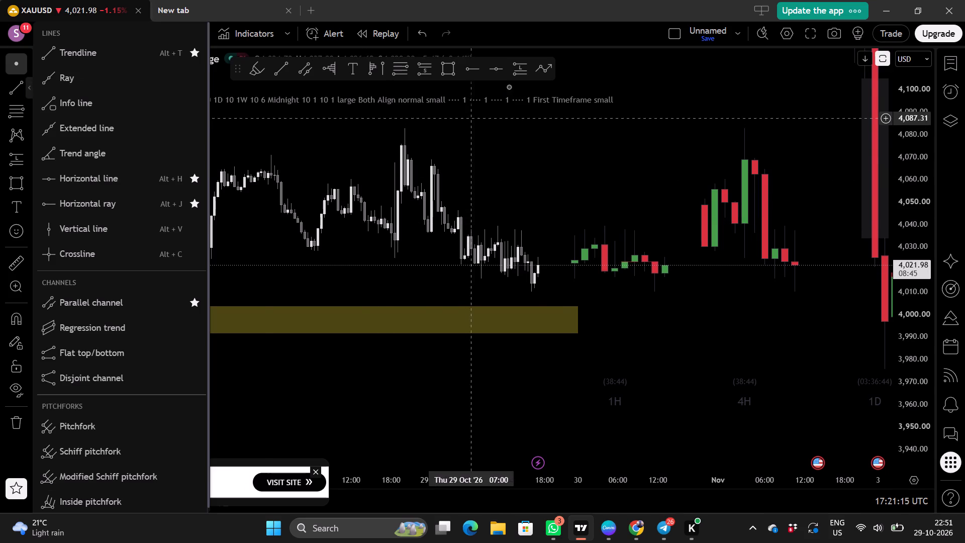
left_click(468, 71)
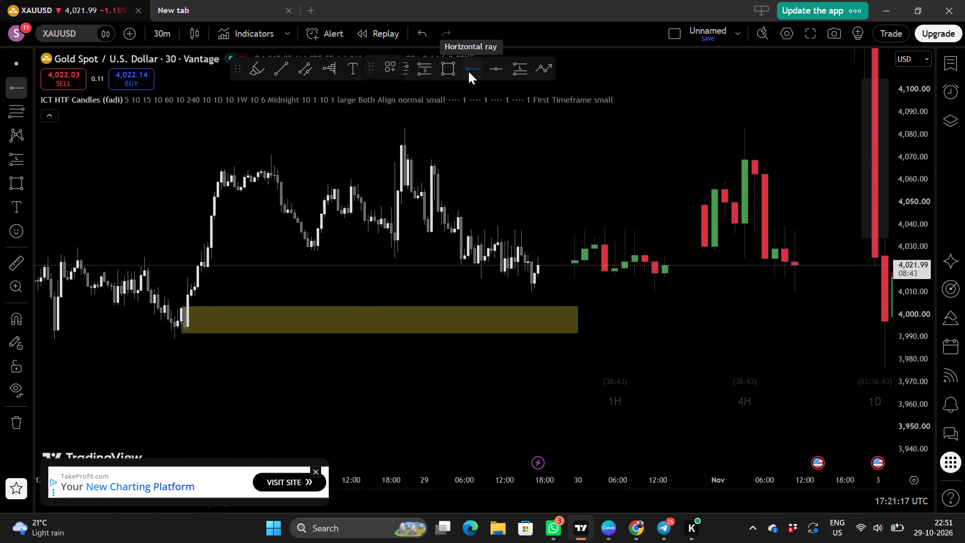
left_click(181, 294)
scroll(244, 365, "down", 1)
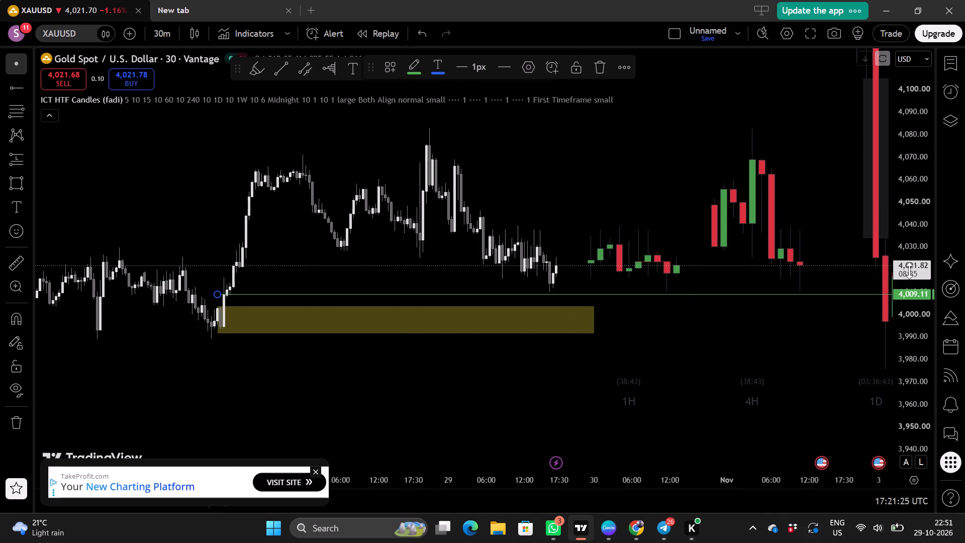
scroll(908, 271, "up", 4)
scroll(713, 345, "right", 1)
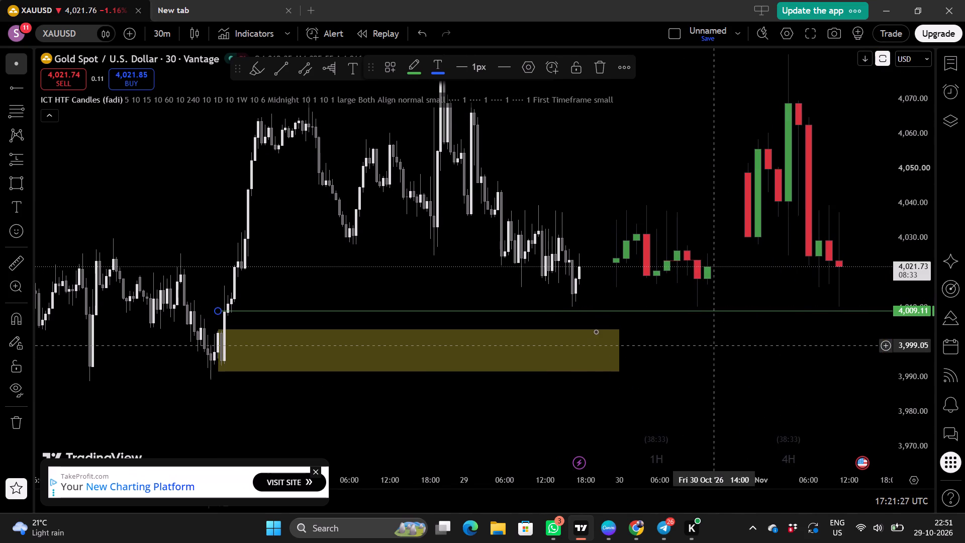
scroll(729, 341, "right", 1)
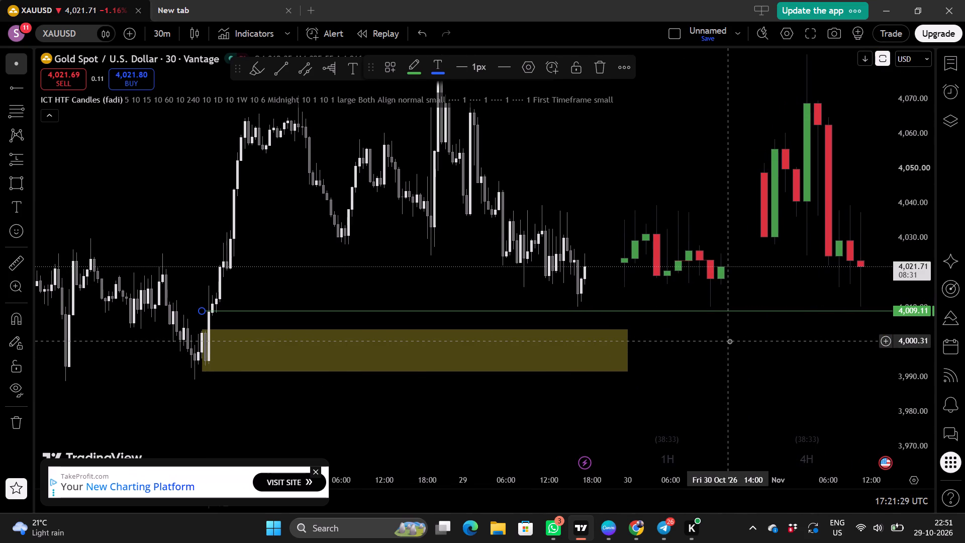
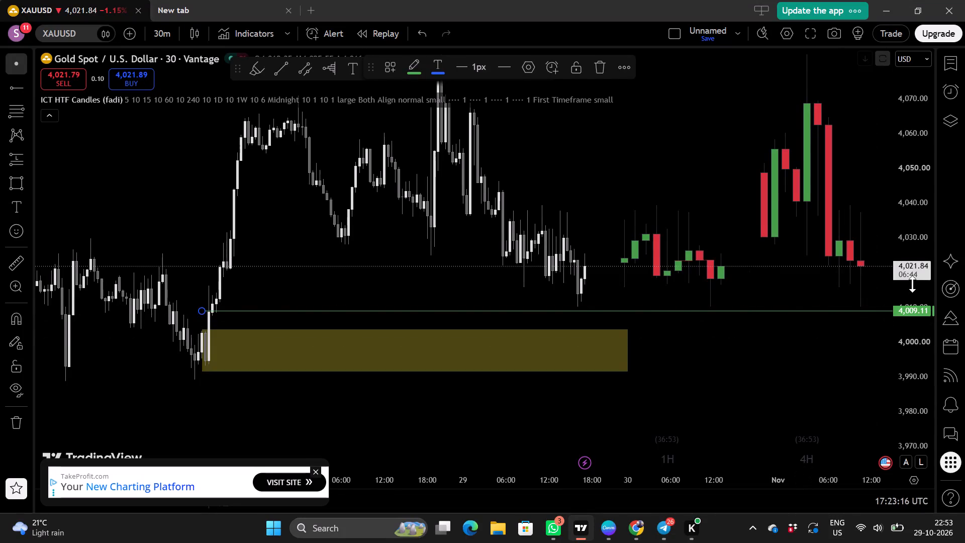
Switch the XAUUSD chart to the 5-minute interval.
scroll(912, 284, "up", 5)
scroll(748, 286, "up", 1)
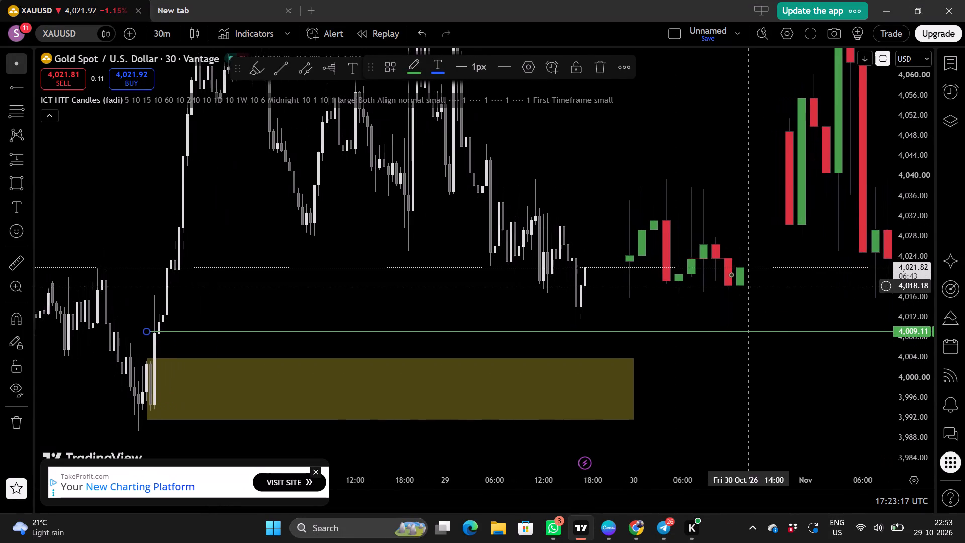
left_click_drag(623, 184, 480, 189)
scroll(521, 193, "up", 1)
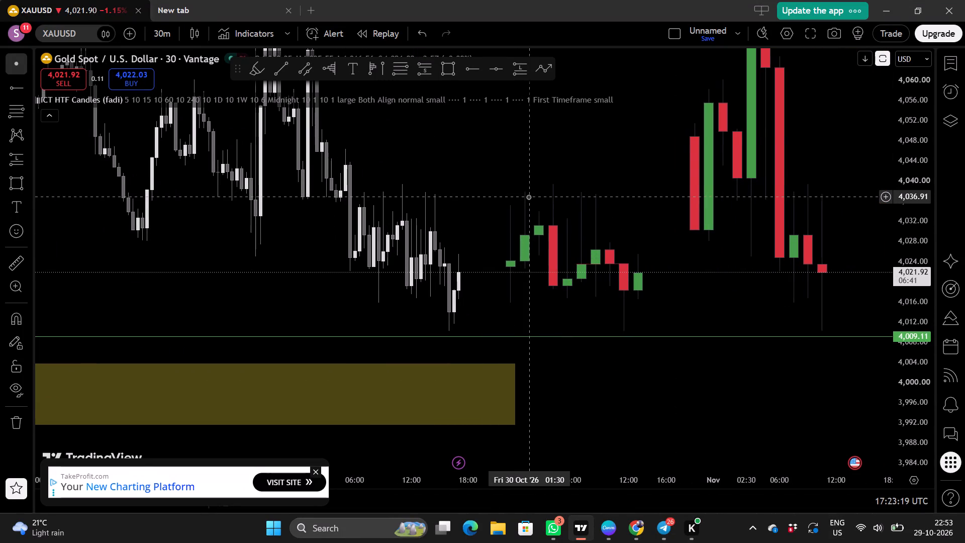
left_click(169, 36)
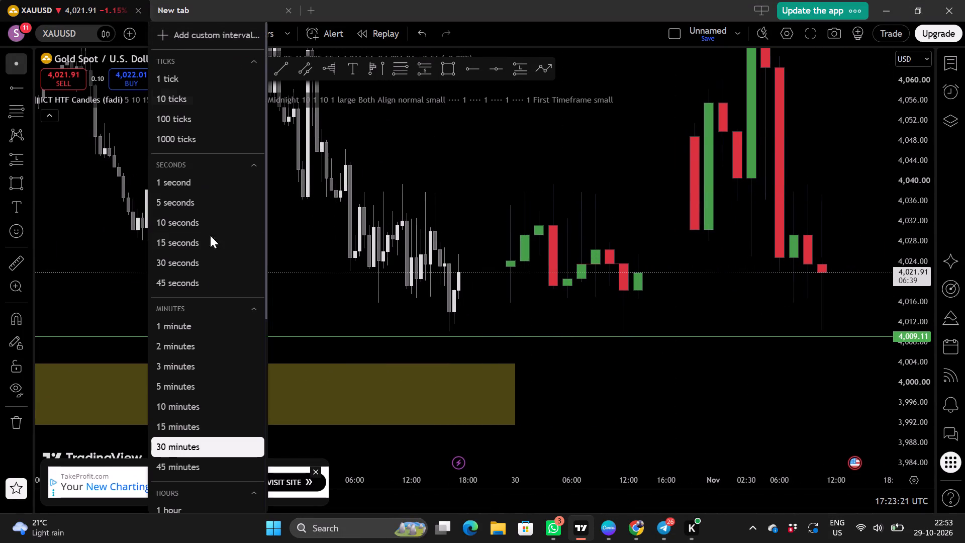
scroll(213, 279, "down", 1)
left_click(164, 330)
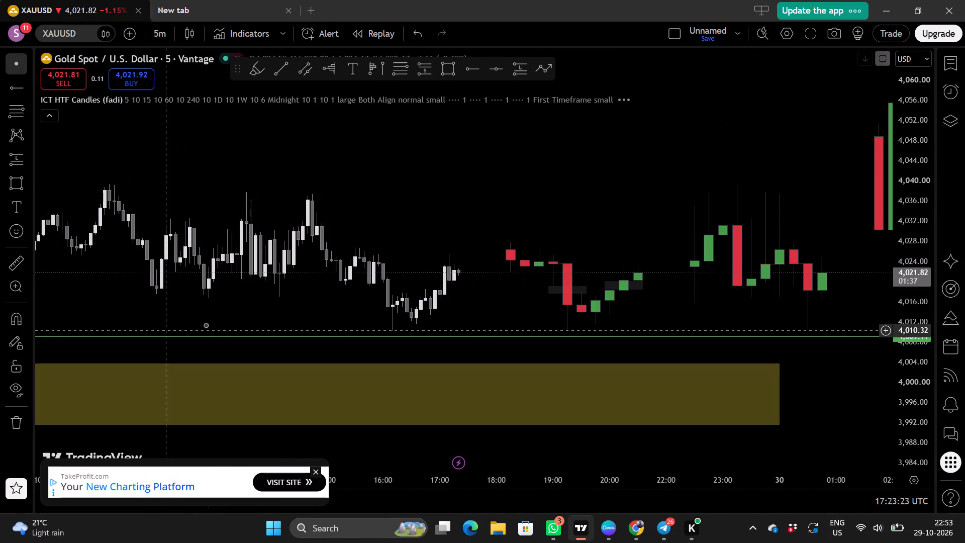
Draw a Fibonacci retracement from about 4,036.16 at 14:35 down to about 4,012.94 at 17:25 on 29 October.
scroll(327, 329, "down", 3)
scroll(517, 300, "up", 4)
left_click_drag(582, 246, 512, 257)
scroll(566, 238, "up", 1)
left_click_drag(539, 230, 462, 249)
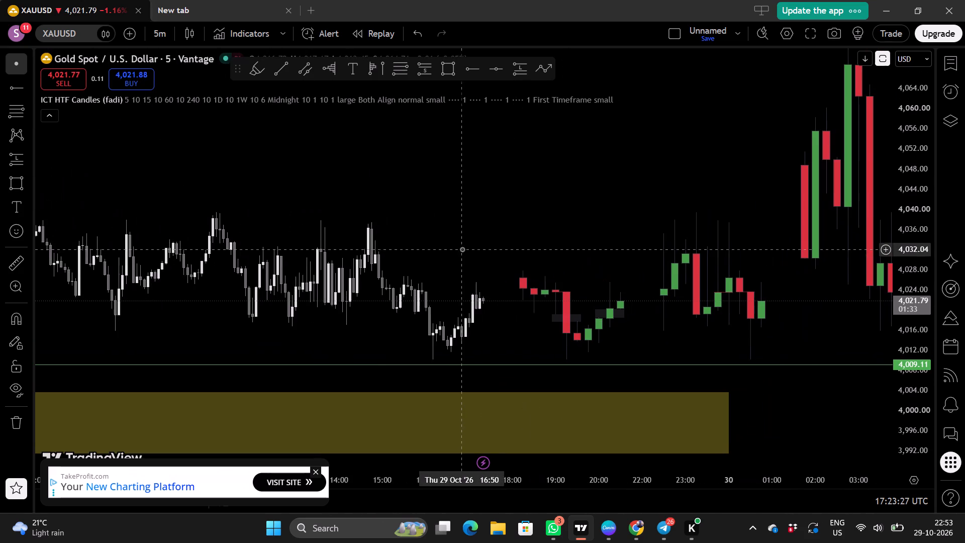
scroll(493, 242, "down", 1)
left_click(15, 113)
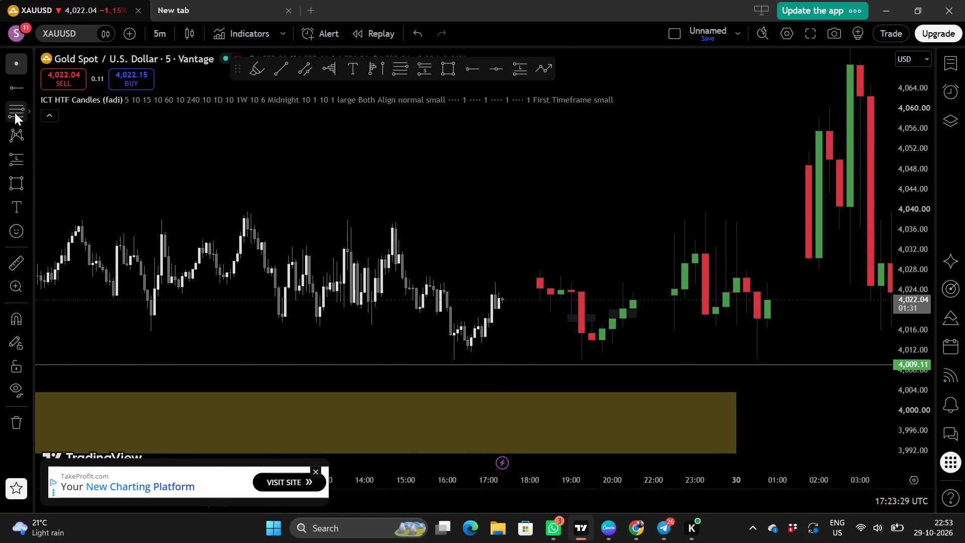
left_click_drag(389, 228, 517, 330)
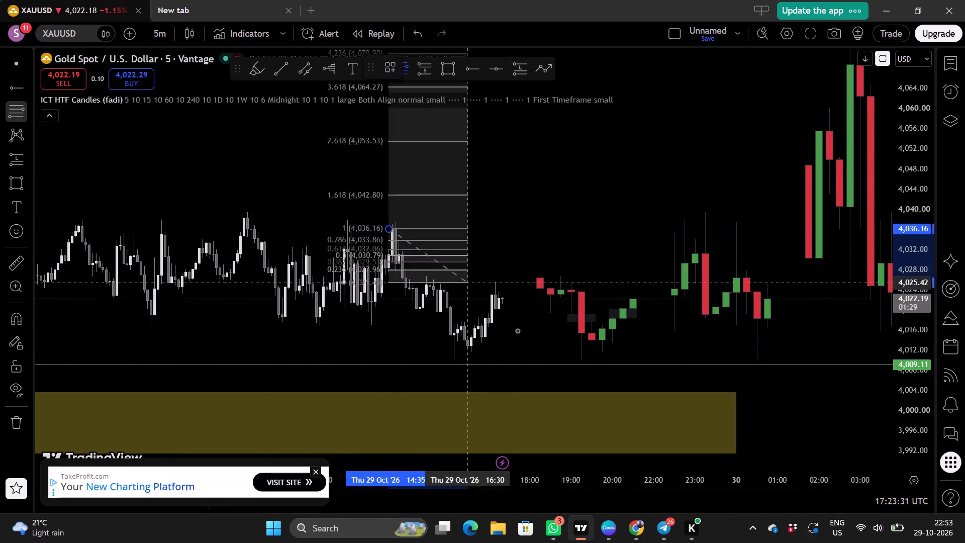
left_click_drag(517, 330, 517, 334)
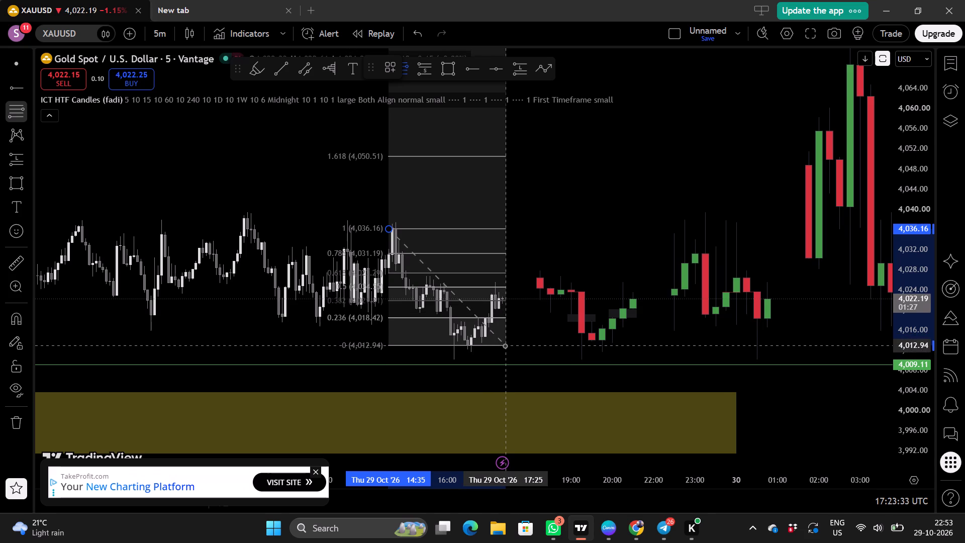
left_click(505, 345)
Draw a rectangle zone from about 4,031.79 down to 4,027.42 around the 0.786–0.618 retracement levels, spanning 14:35 to 18:15.
scroll(576, 230, "up", 1)
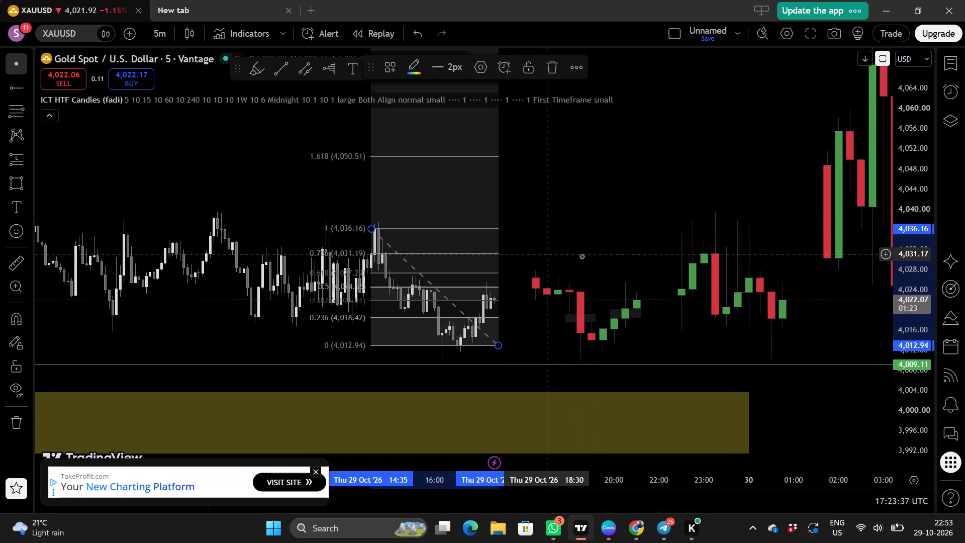
scroll(586, 255, "up", 1)
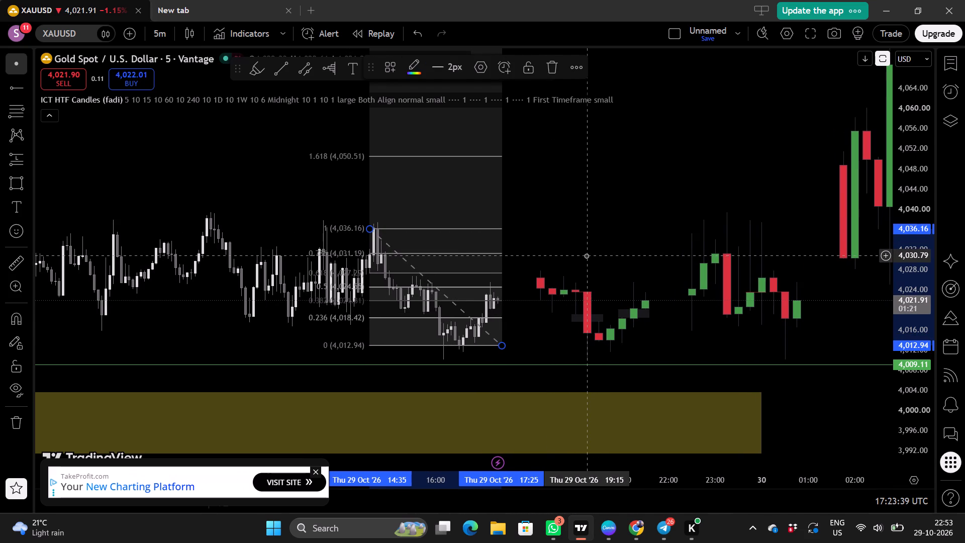
scroll(597, 250, "up", 1)
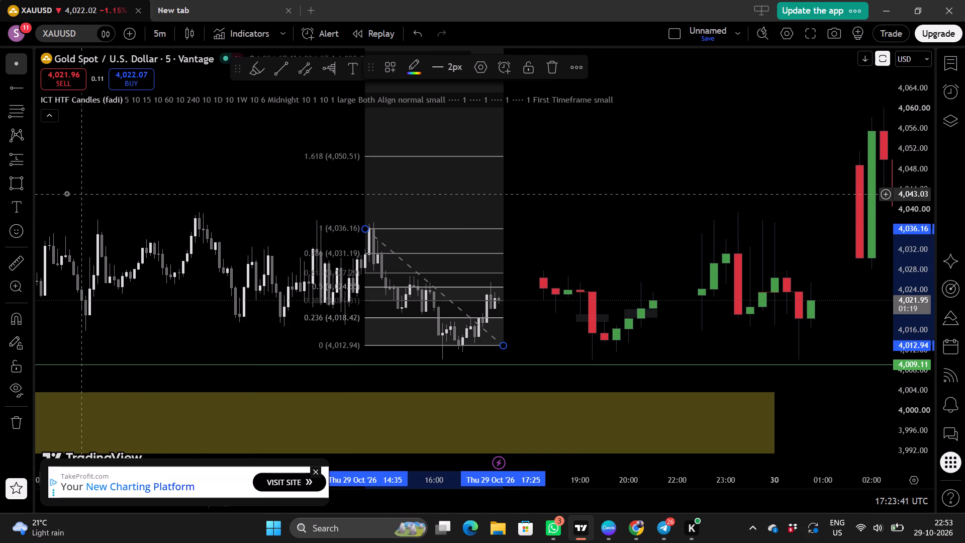
left_click(15, 187)
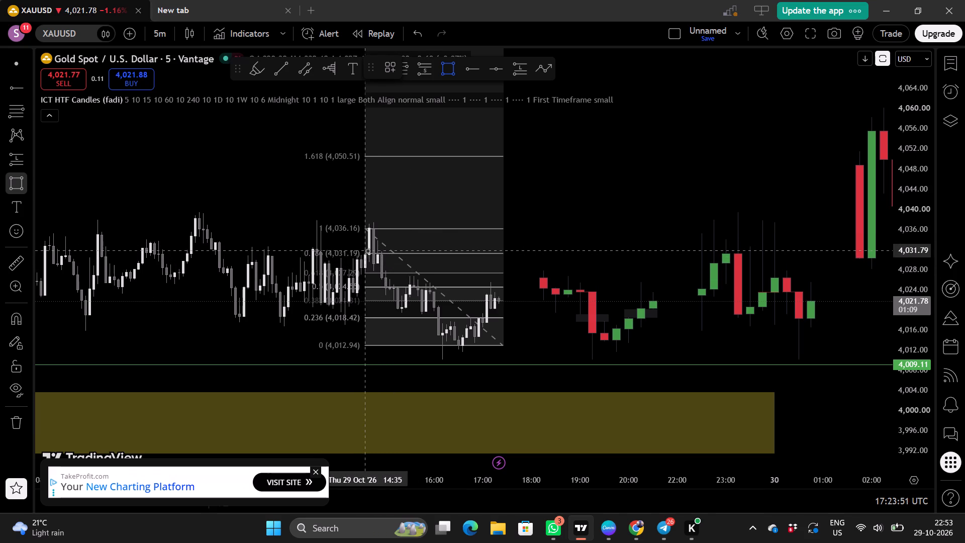
left_click_drag(367, 250, 496, 281)
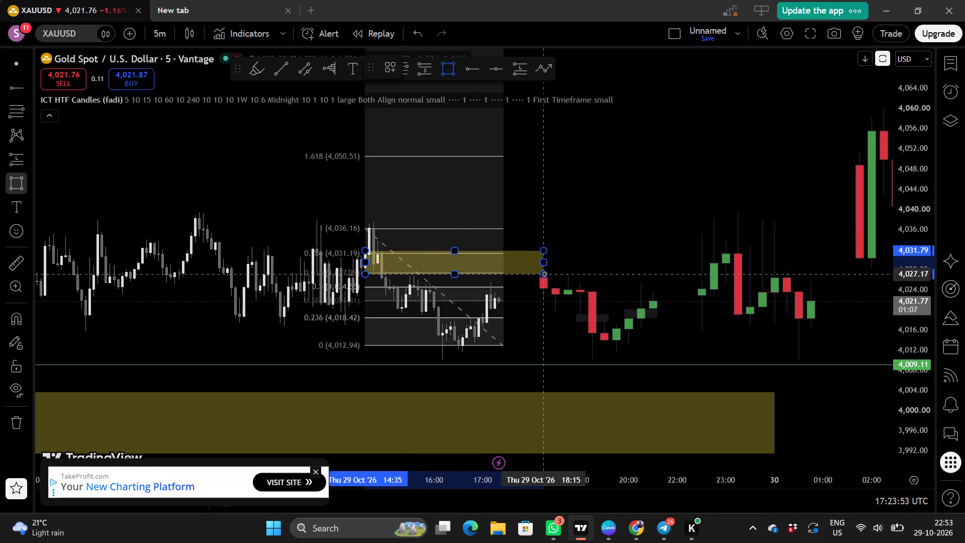
left_click(544, 273)
left_click(585, 258)
Extend the end of the upper rectangle zone to about 18:30 on 29 October.
scroll(585, 258, "down", 1)
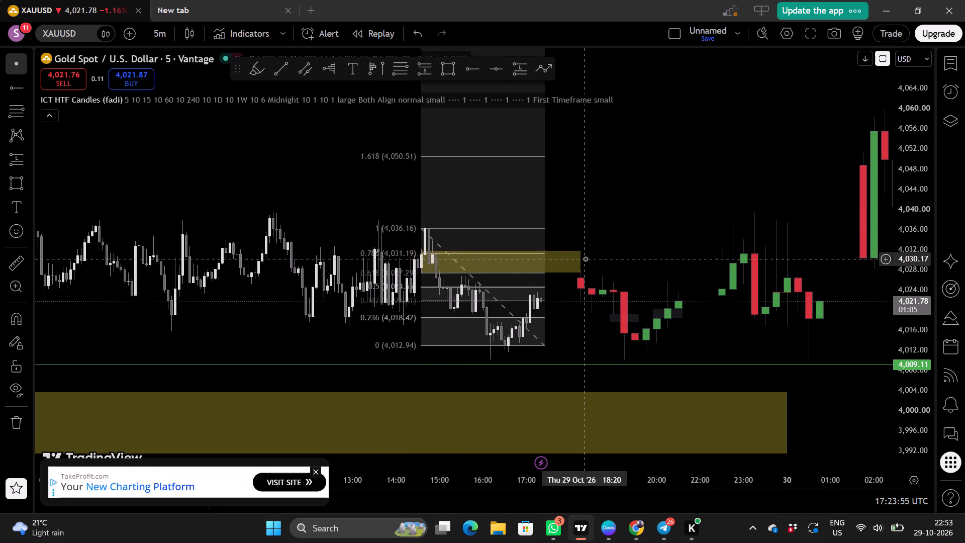
scroll(652, 247, "down", 1)
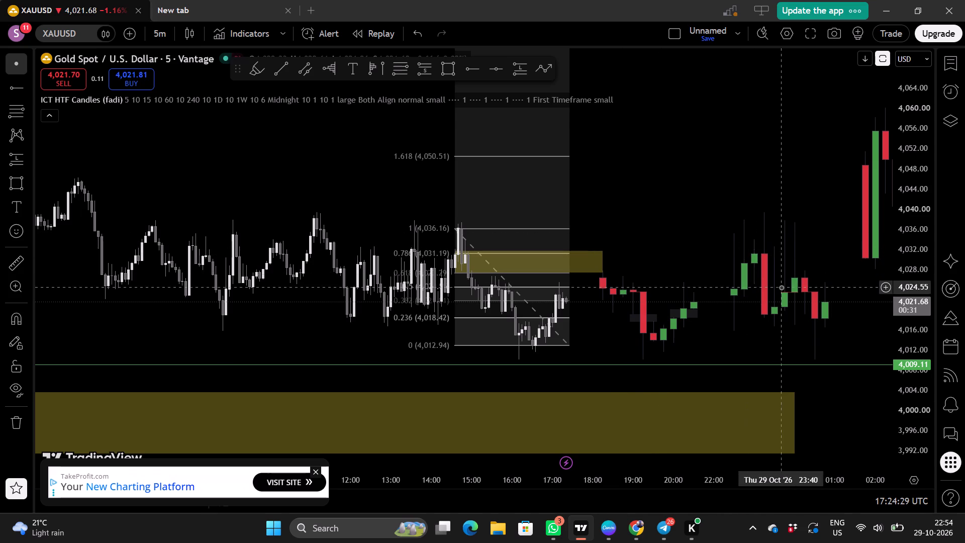
scroll(928, 316, "up", 3)
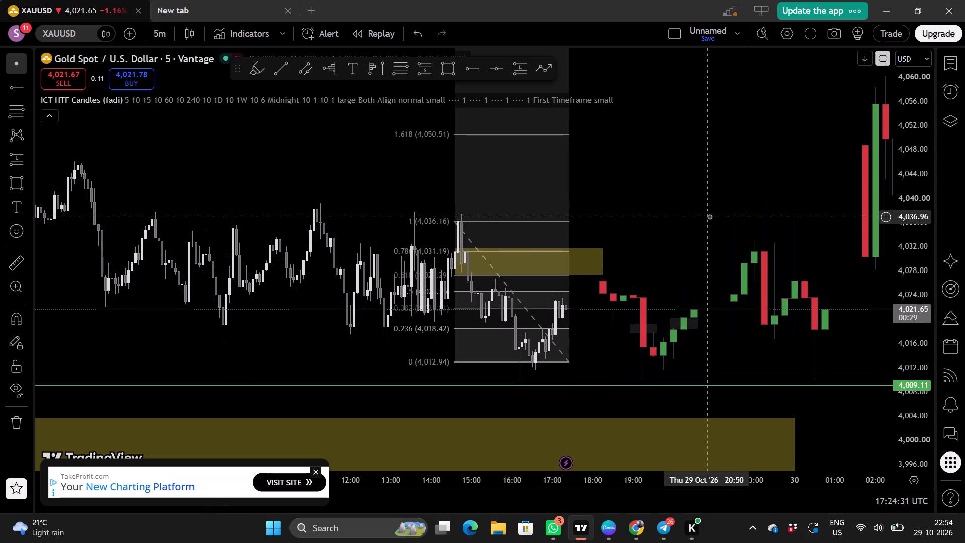
scroll(709, 216, "up", 2)
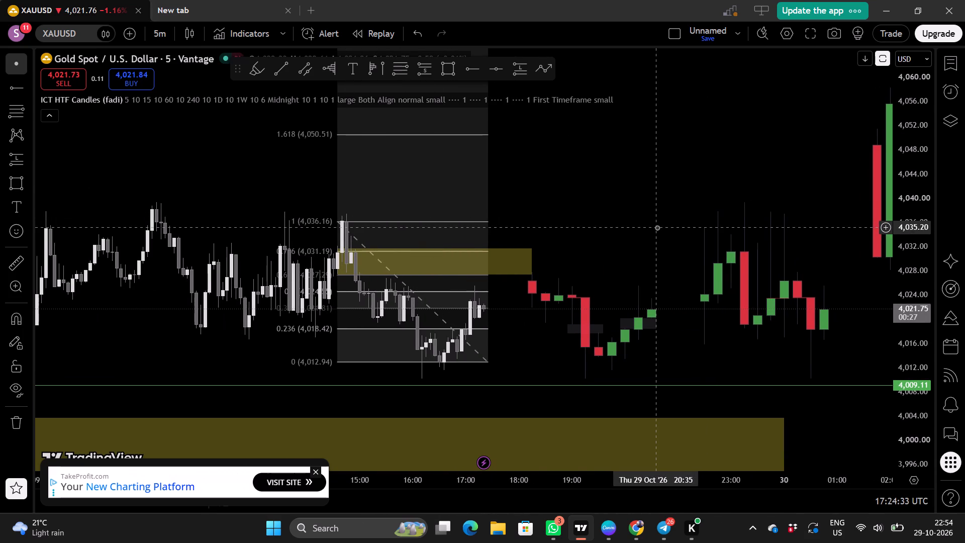
scroll(657, 227, "up", 1)
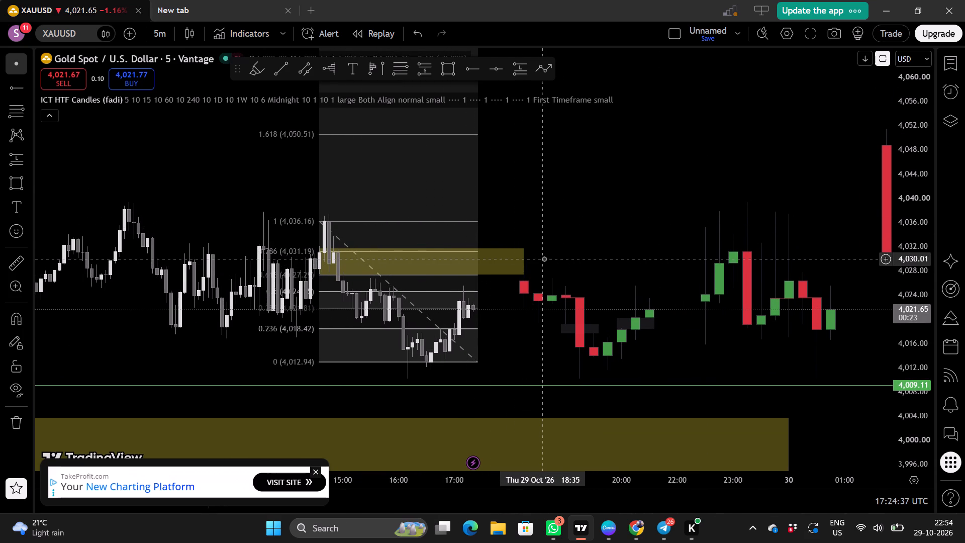
scroll(545, 258, "up", 1)
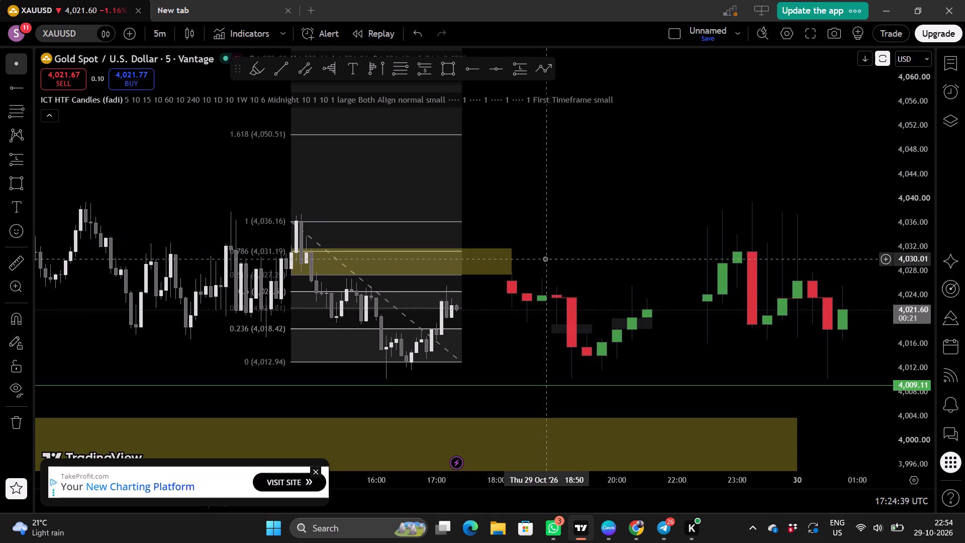
scroll(565, 257, "up", 1)
scroll(906, 278, "up", 4)
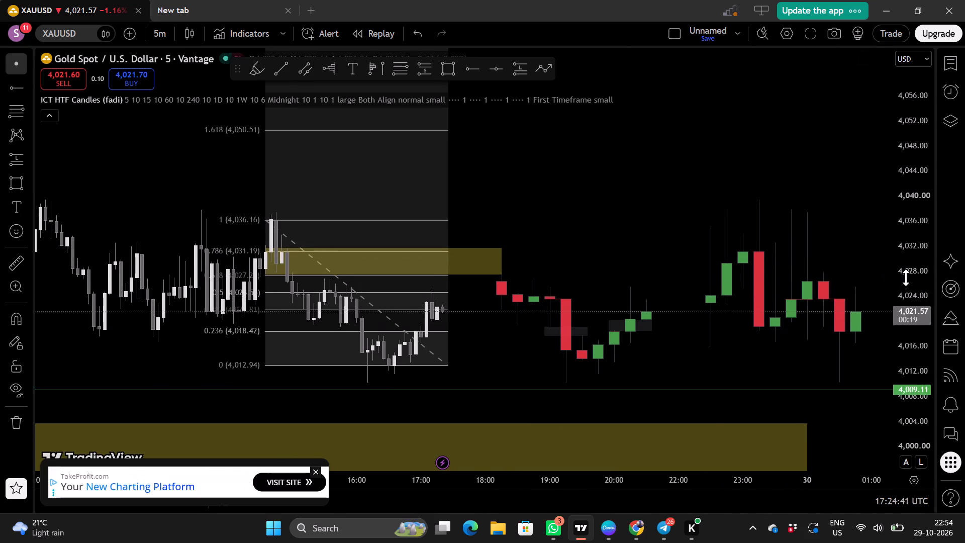
scroll(640, 286, "down", 1)
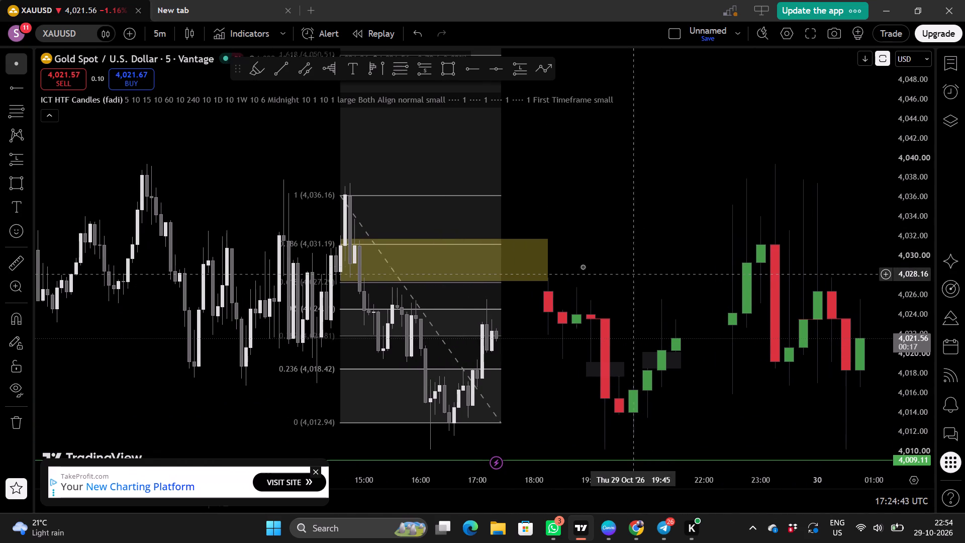
left_click_drag(549, 261, 564, 259)
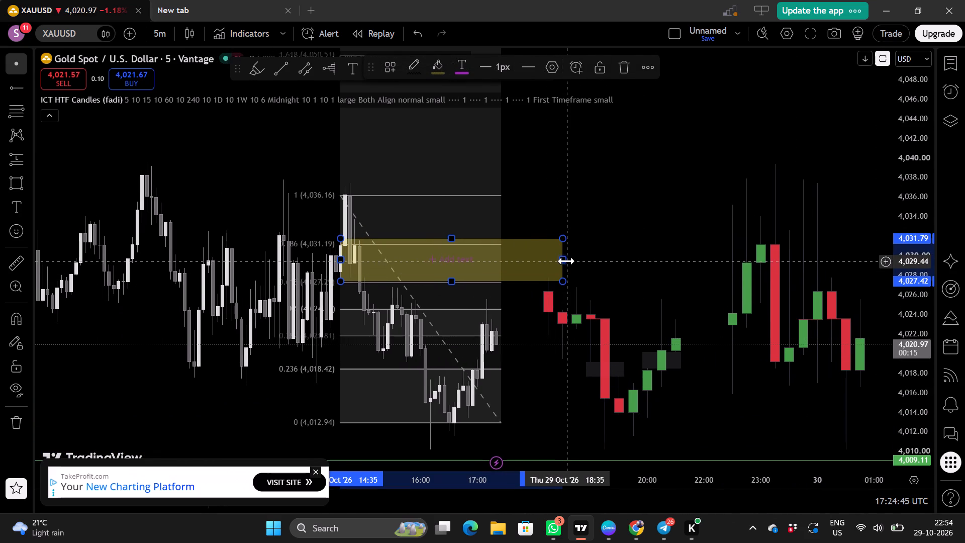
Place a short position beside the latest candle, with entry at about 4,028.09 and stop at about 4,035.74.
left_click_drag(613, 257, 526, 226)
scroll(486, 330, "down", 1)
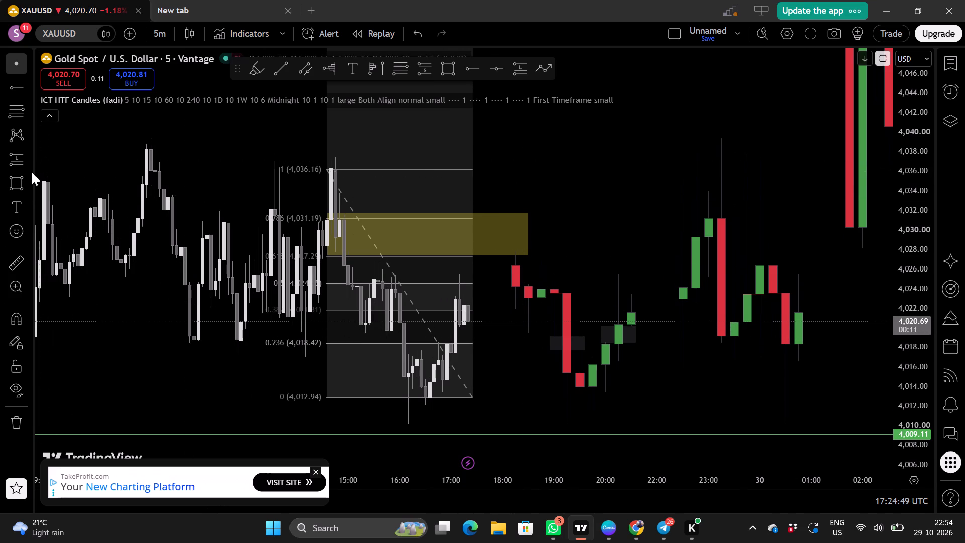
left_click(426, 71)
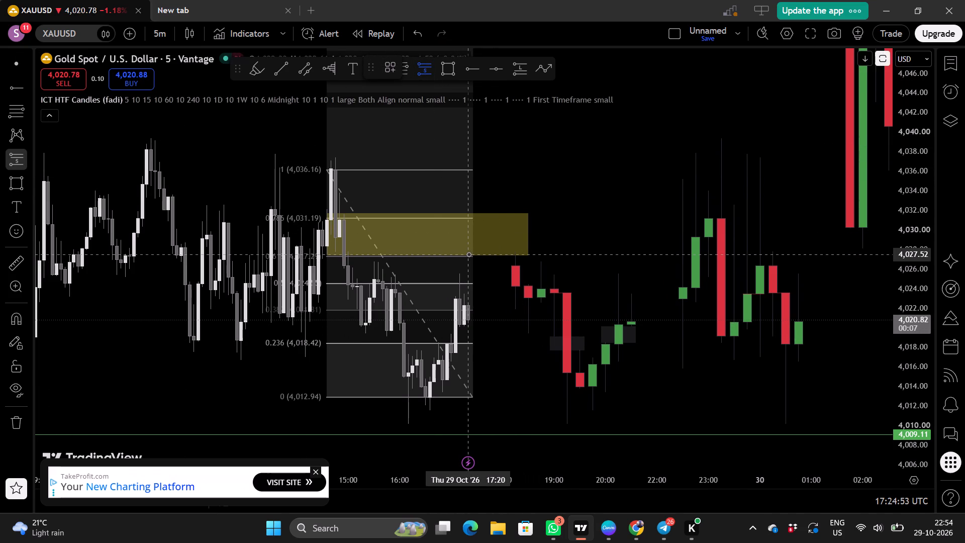
left_click(468, 254)
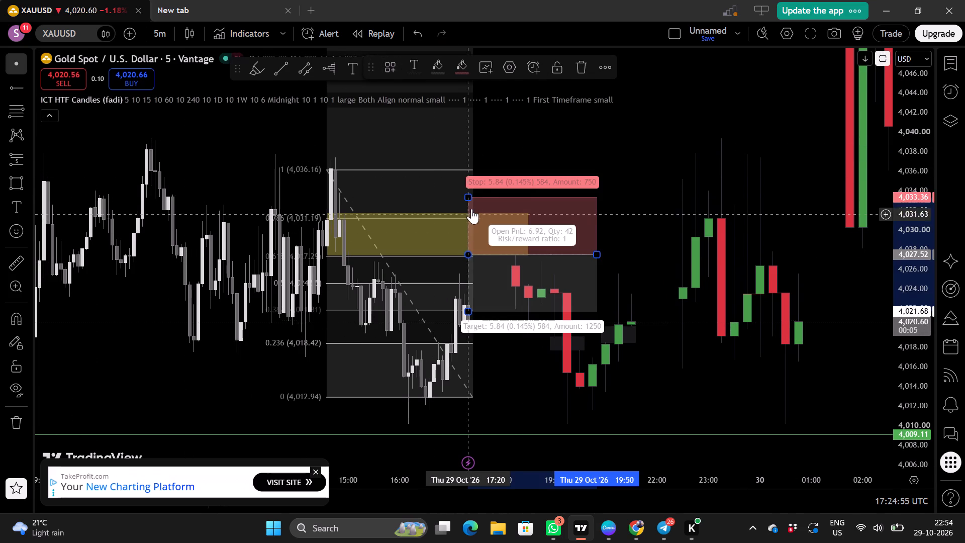
left_click_drag(468, 196, 463, 174)
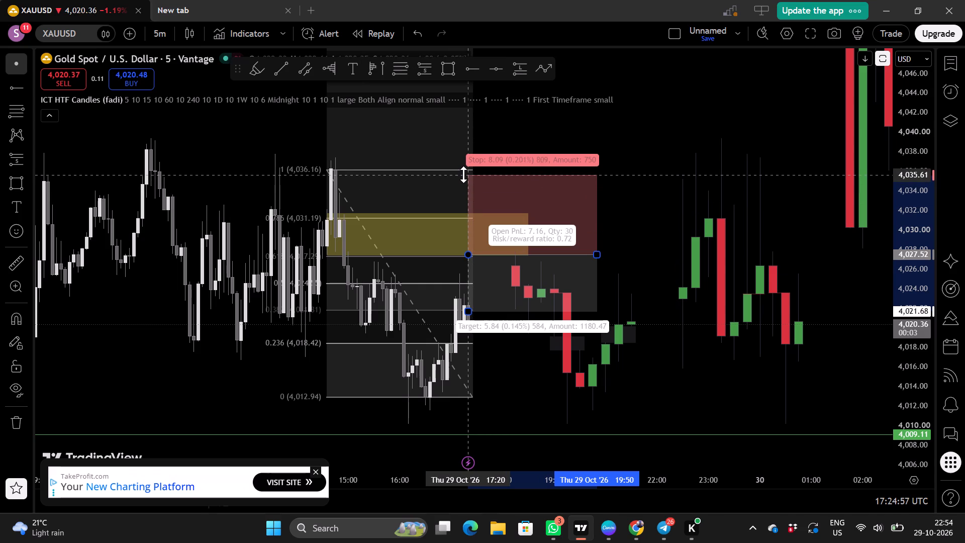
left_click_drag(463, 174, 463, 173)
left_click_drag(471, 253, 473, 248)
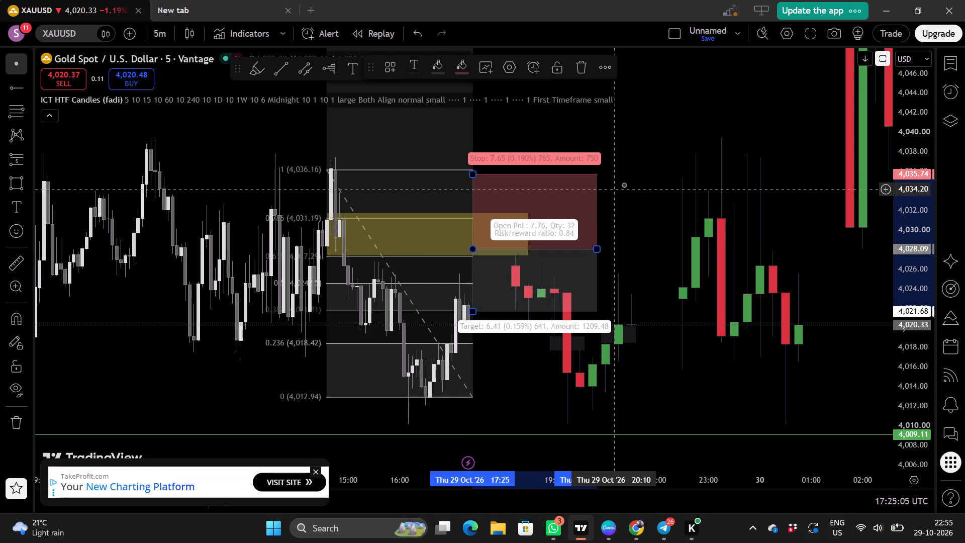
Lower the short position's target to about 4,006.19, between the horizontal ray and the demand zone.
left_click_drag(646, 172, 651, 124)
scroll(670, 196, "down", 2)
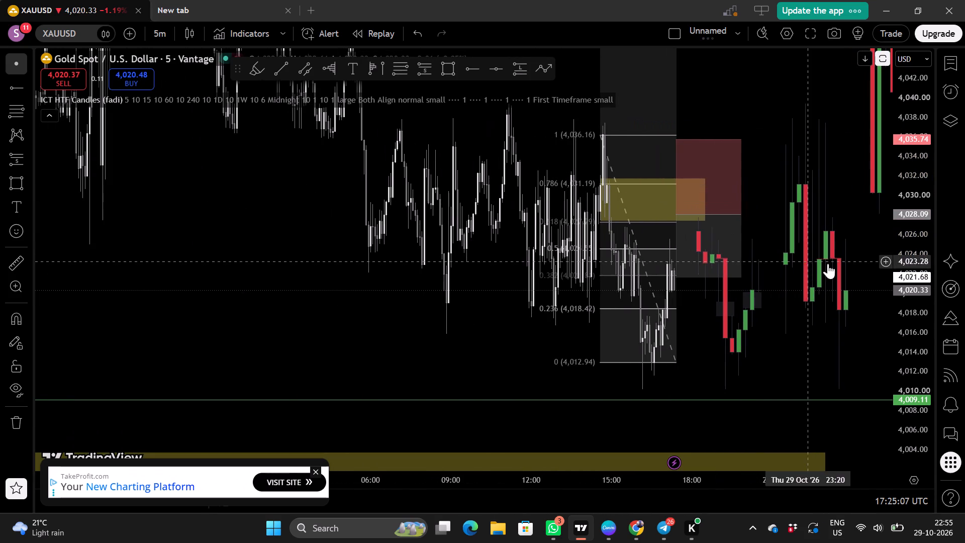
scroll(901, 304, "down", 3)
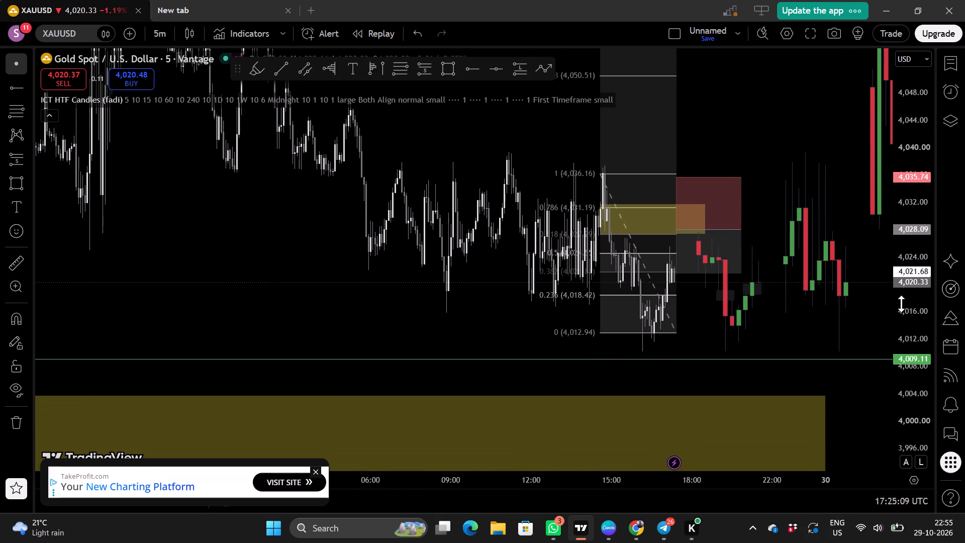
left_click_drag(678, 274, 712, 359)
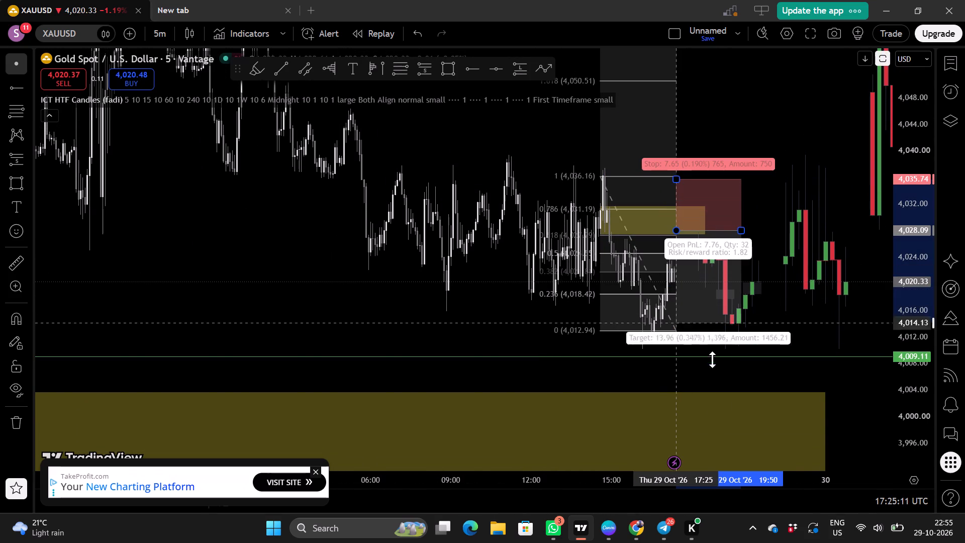
left_click_drag(712, 359, 727, 376)
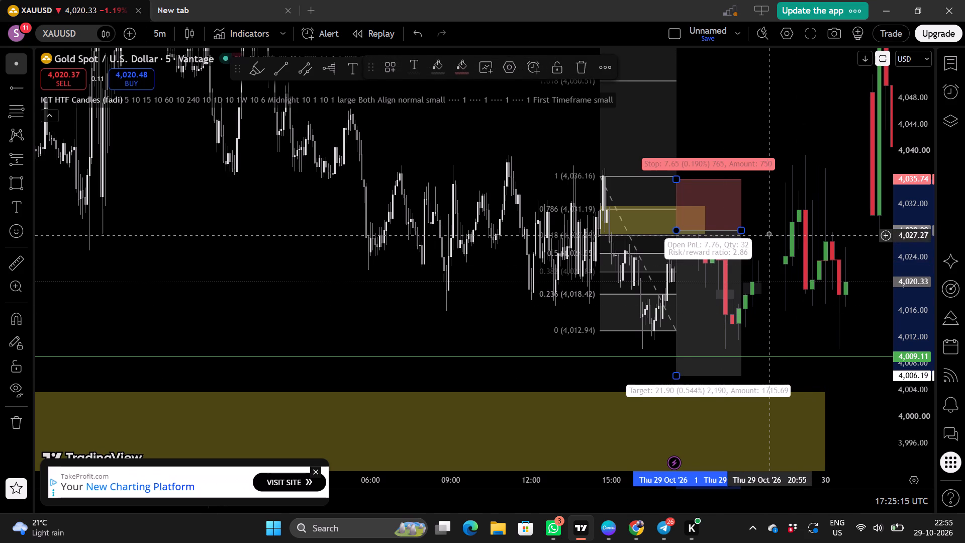
left_click(768, 233)
Move the short position's entry to about 4,025.09 at 17:10 and its stop to about 4,032.09.
scroll(768, 233, "up", 1)
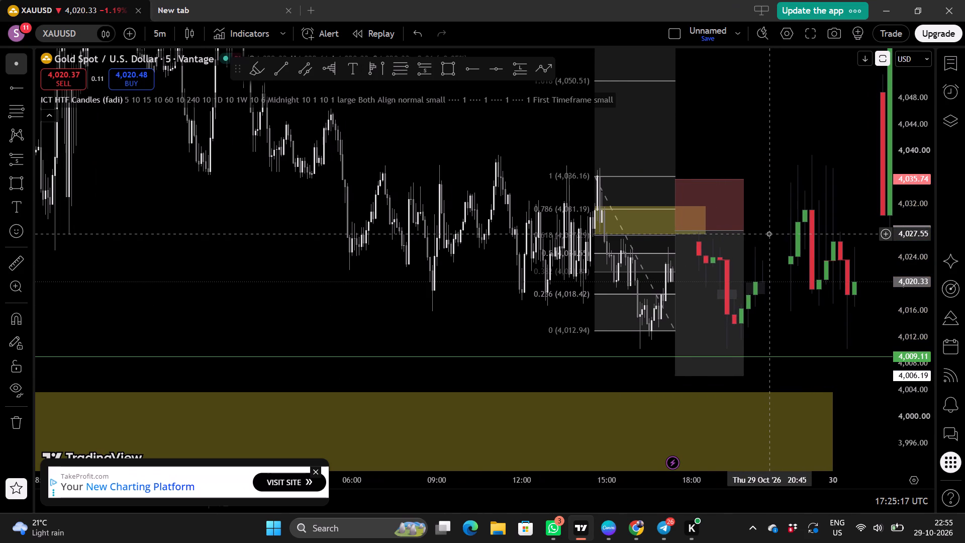
left_click_drag(674, 229, 670, 260)
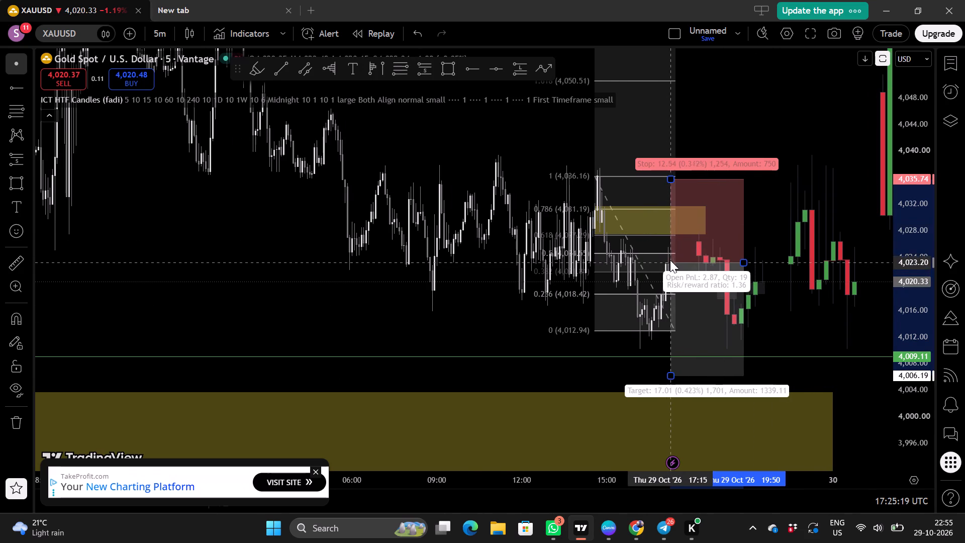
left_click_drag(670, 260, 668, 250)
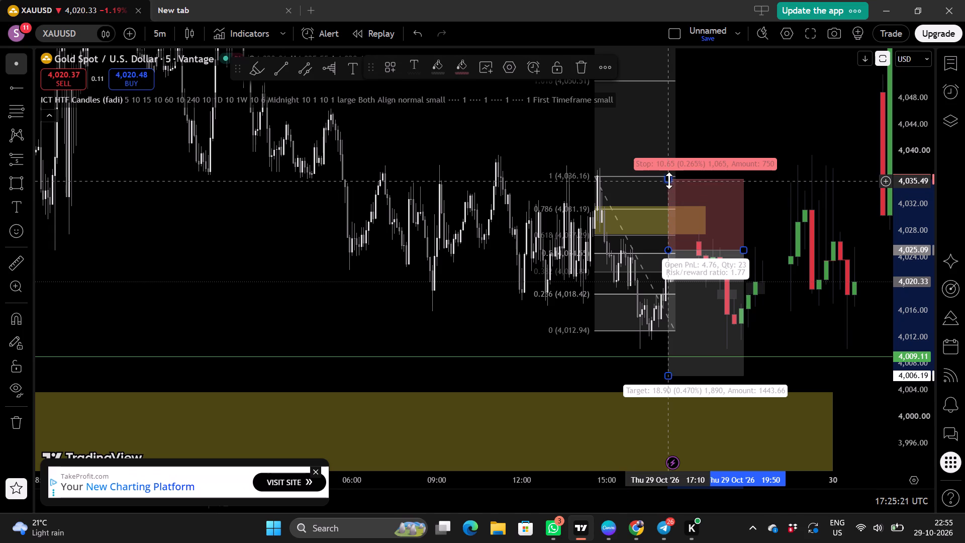
left_click(669, 180)
left_click_drag(669, 180, 673, 203)
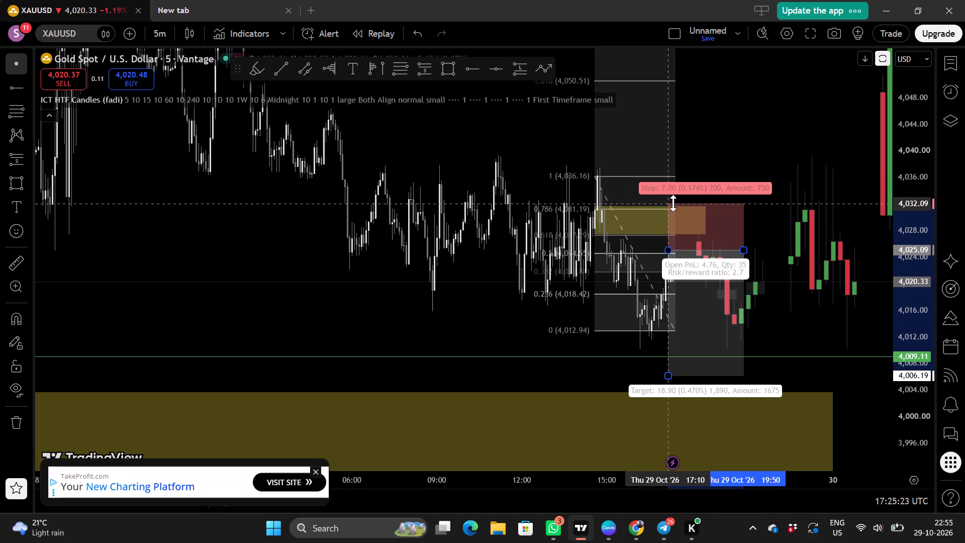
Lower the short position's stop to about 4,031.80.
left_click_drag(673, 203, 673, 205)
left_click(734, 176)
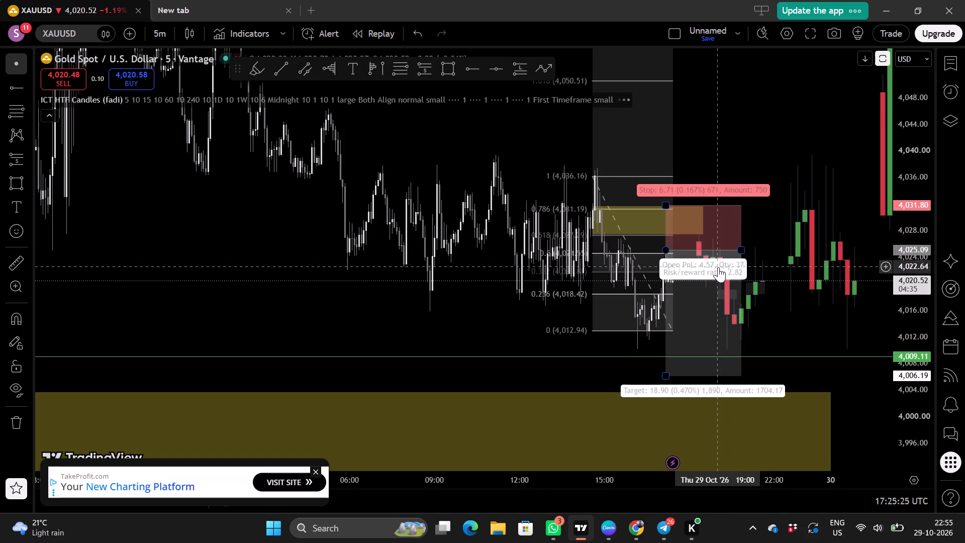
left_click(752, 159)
Delete the short position beside the latest candle.
left_click(715, 304)
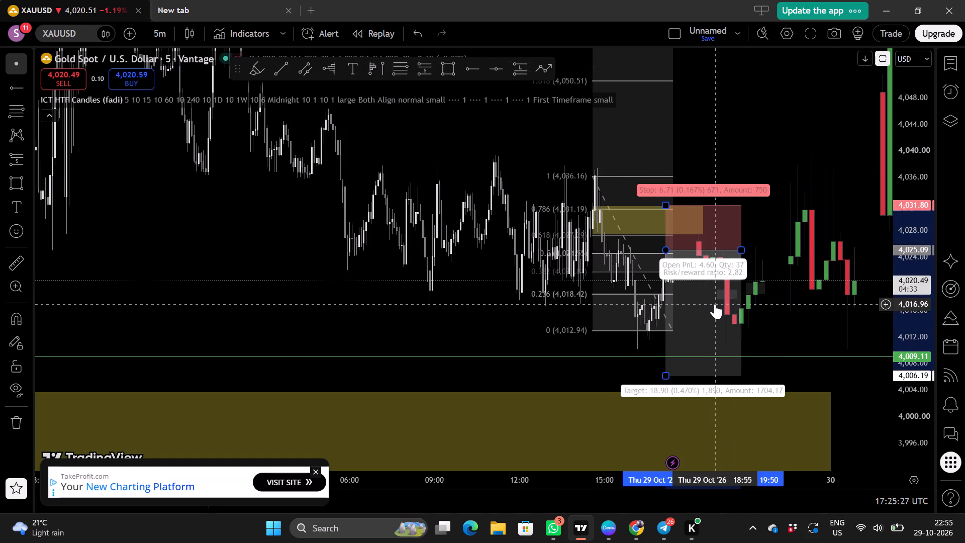
left_click(582, 71)
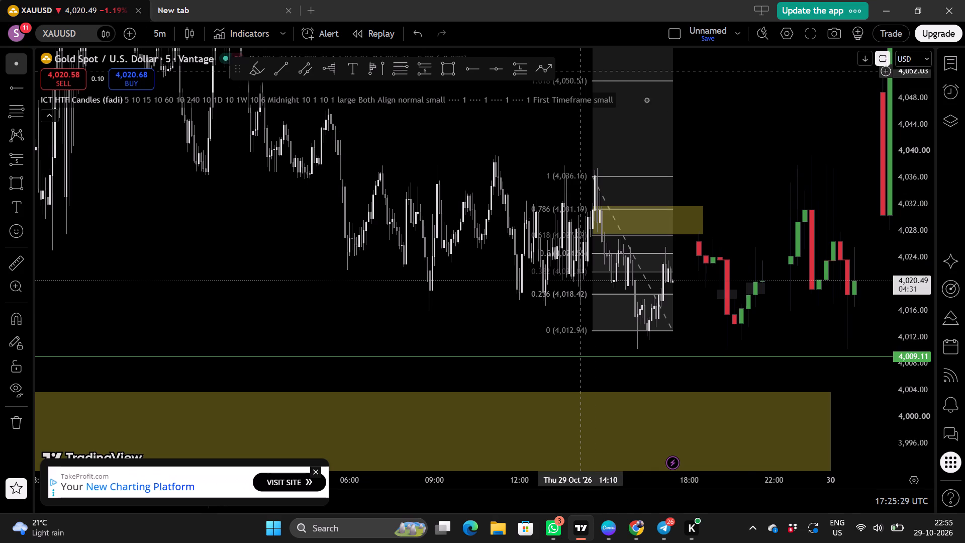
Examine the wider 5-minute price action around the Fibonacci supply zone, the horizontal ray and the demand zone.
scroll(722, 149, "up", 1)
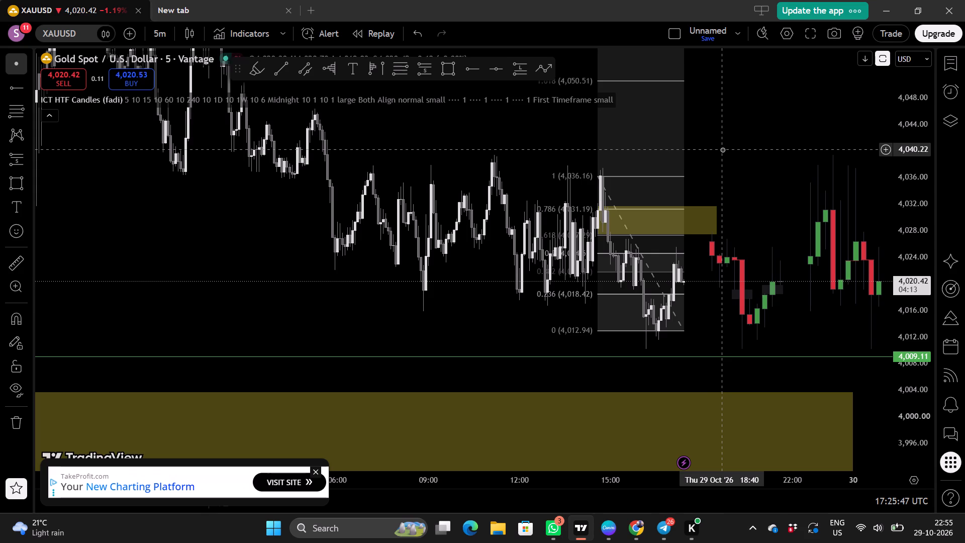
scroll(768, 183, "down", 2)
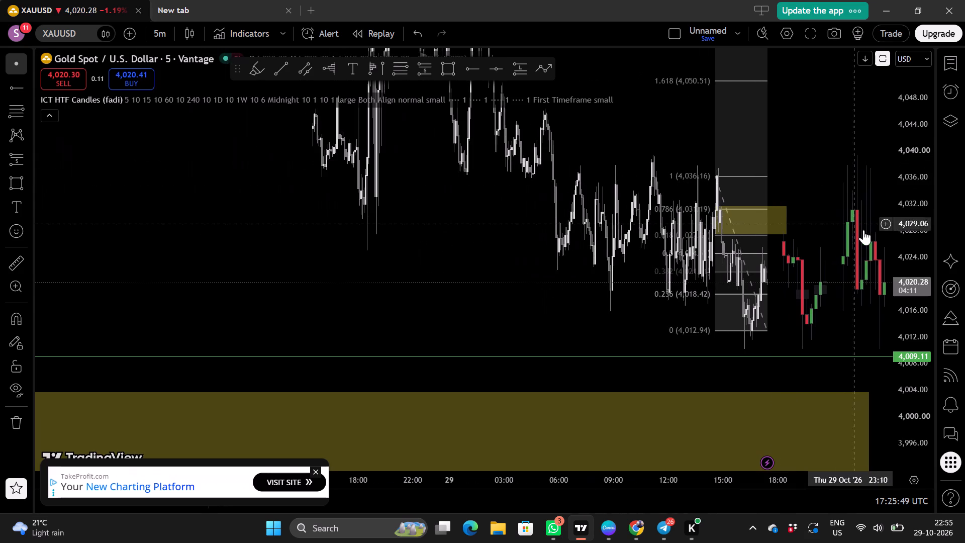
scroll(900, 268, "down", 3)
scroll(687, 290, "down", 2)
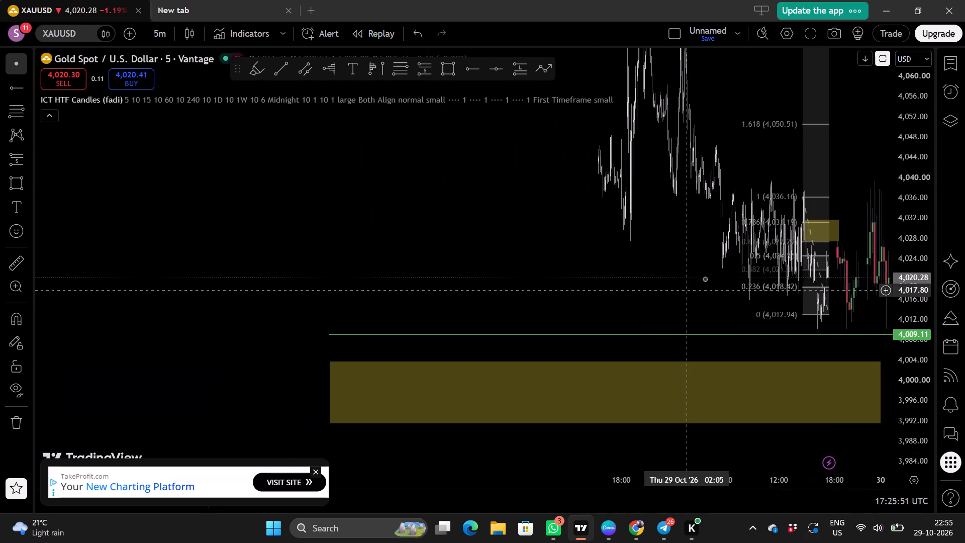
scroll(721, 273, "down", 1)
scroll(911, 302, "down", 4)
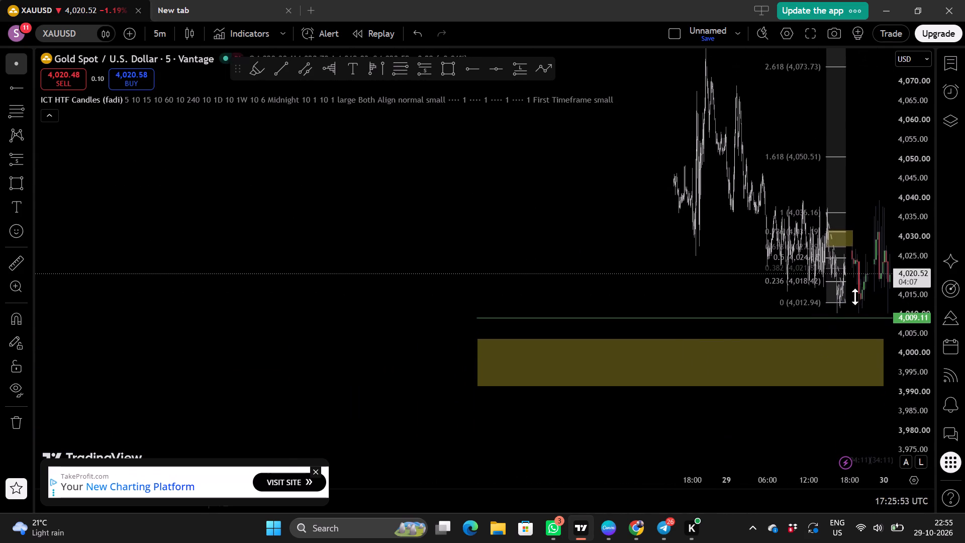
scroll(725, 283, "down", 2)
scroll(712, 283, "up", 3)
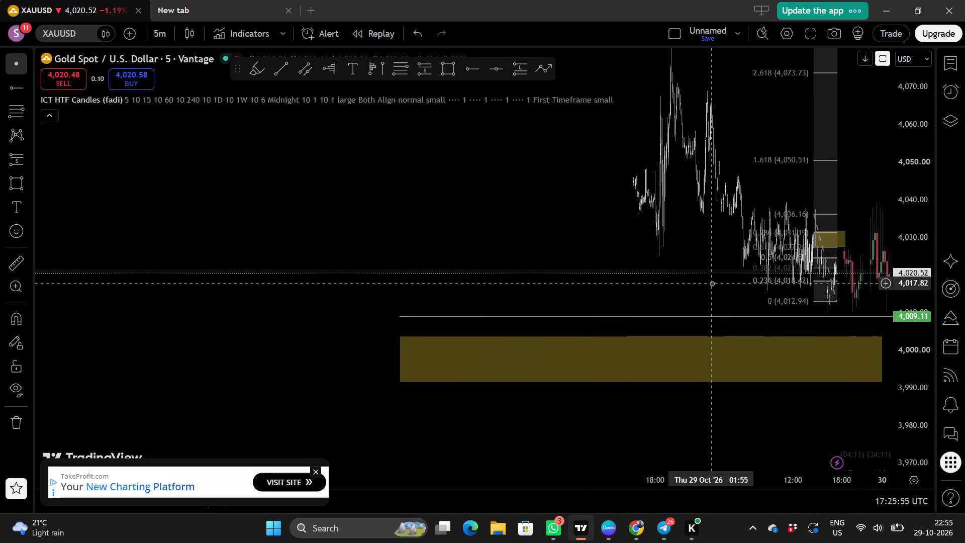
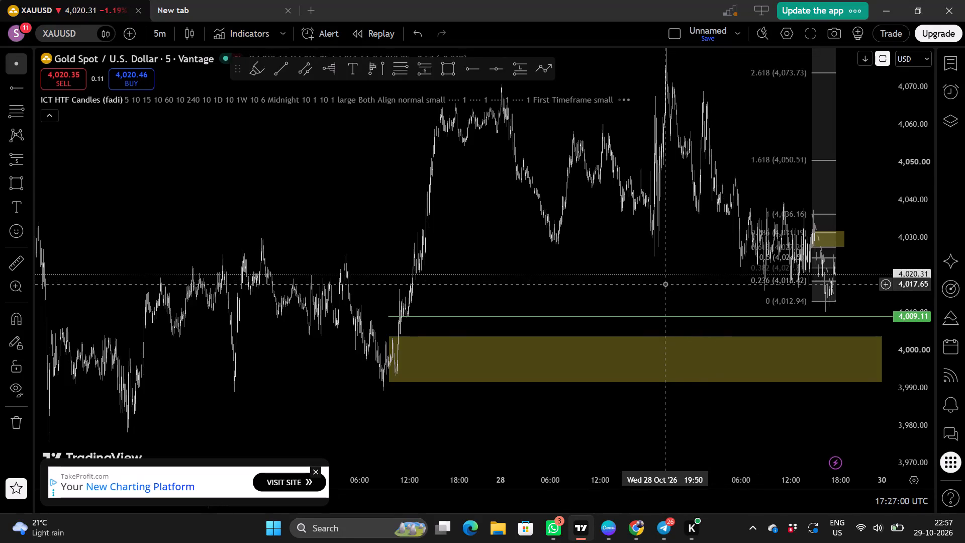
Examine the latest 5-minute gold candles up close within the Fibonacci retracement, between the supply zone and the horizontal ray.
scroll(665, 284, "up", 5)
scroll(782, 276, "up", 2)
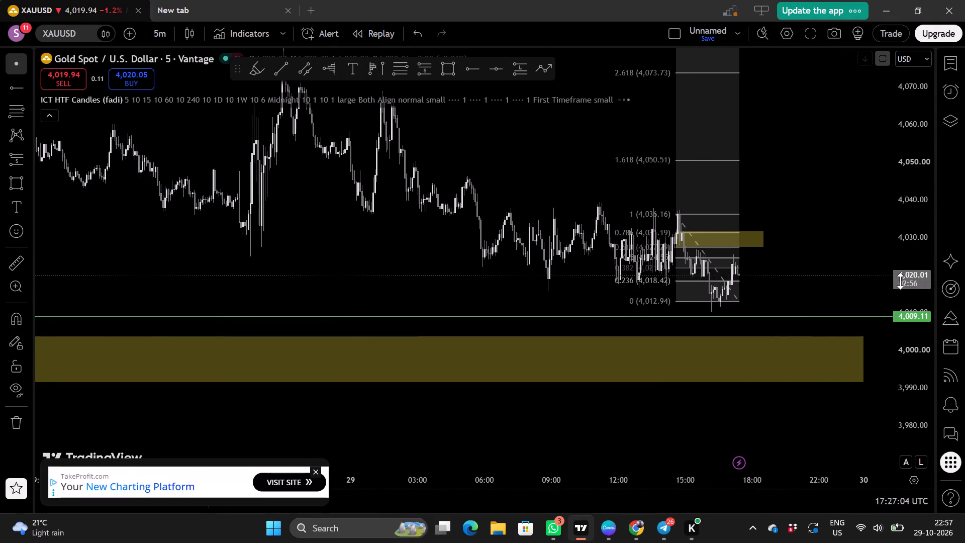
scroll(900, 281, "up", 4)
scroll(855, 278, "up", 5)
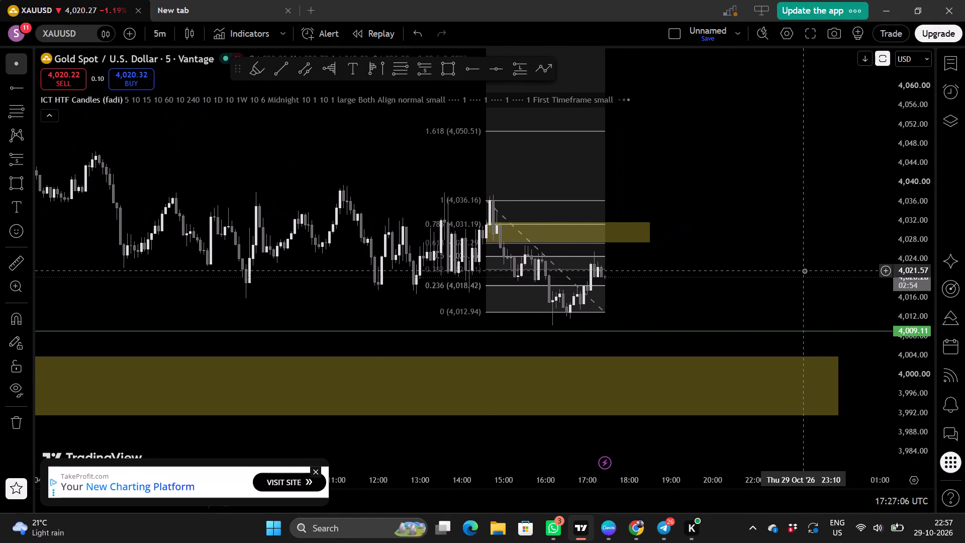
scroll(917, 289, "up", 7)
scroll(767, 286, "up", 1)
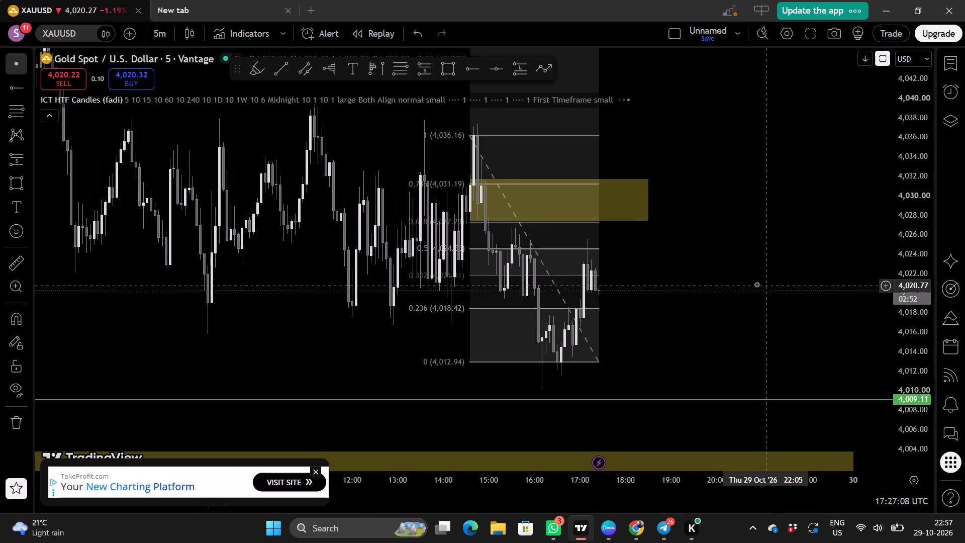
scroll(717, 267, "up", 1)
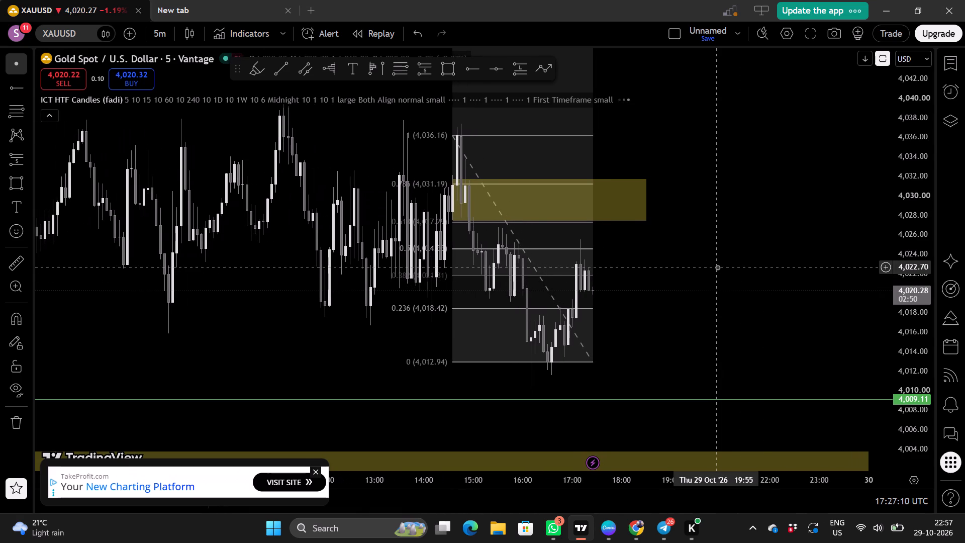
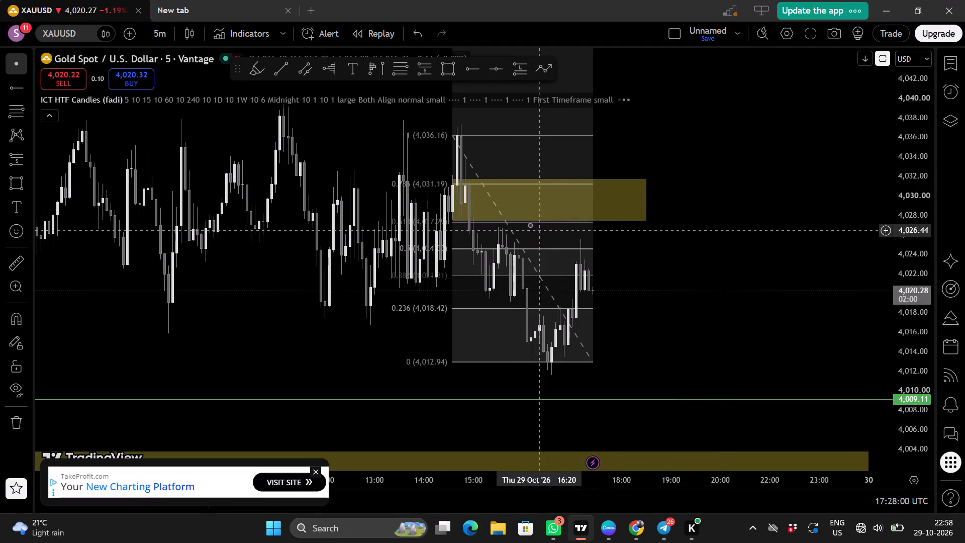
Examine the latest 5-minute candles against the Fibonacci levels, the supply zone and the higher-timeframe candles.
left_click_drag(284, 351, 119, 392)
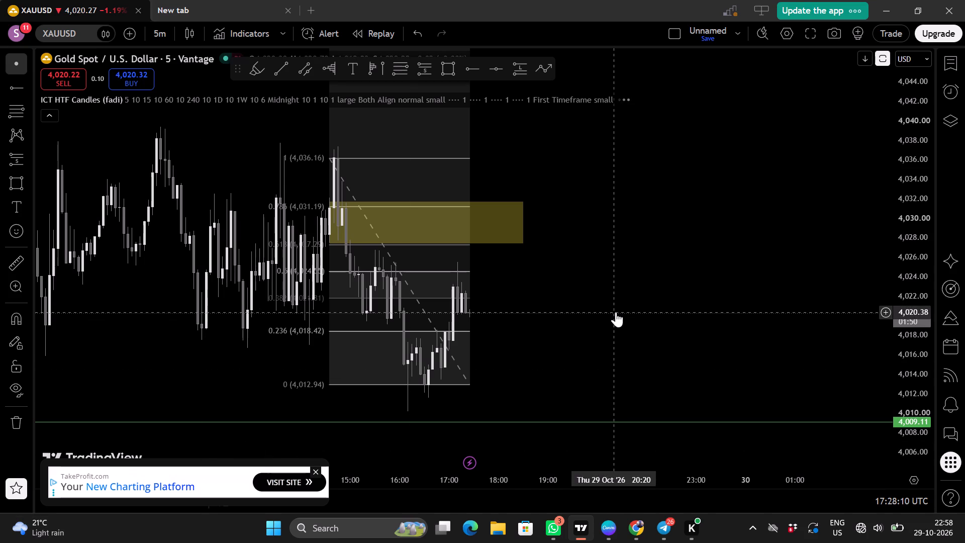
scroll(616, 312, "up", 3)
scroll(915, 308, "up", 8)
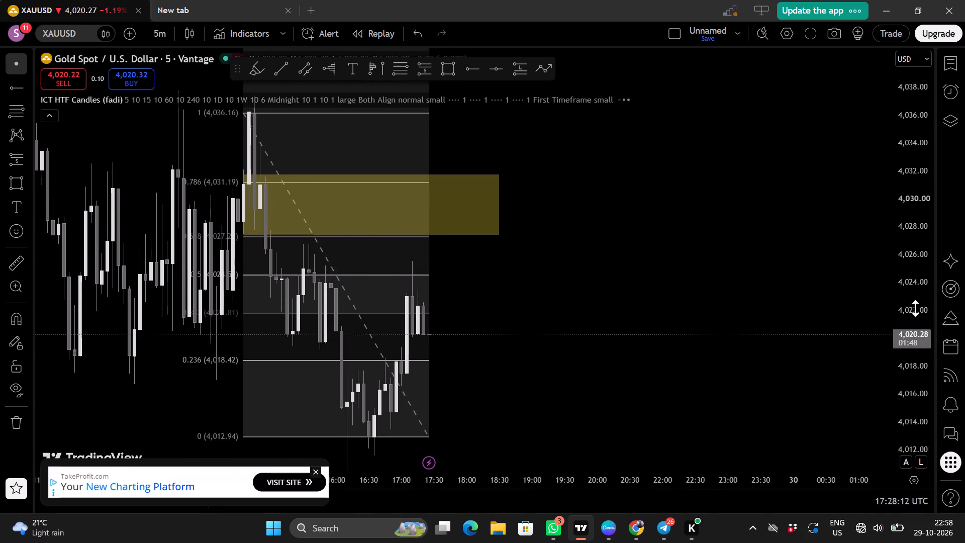
left_click_drag(737, 326, 827, 244)
scroll(702, 311, "up", 1)
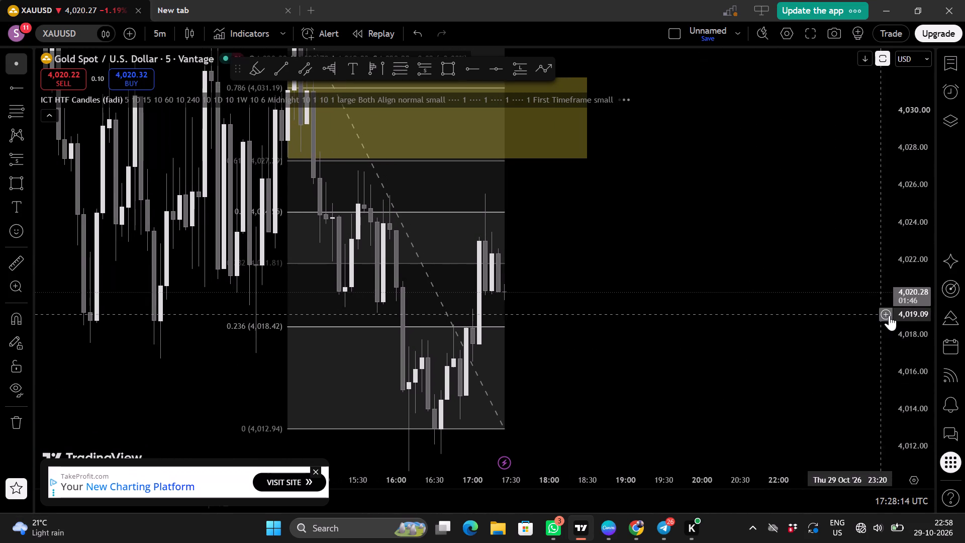
scroll(905, 334, "down", 2)
scroll(914, 320, "up", 2)
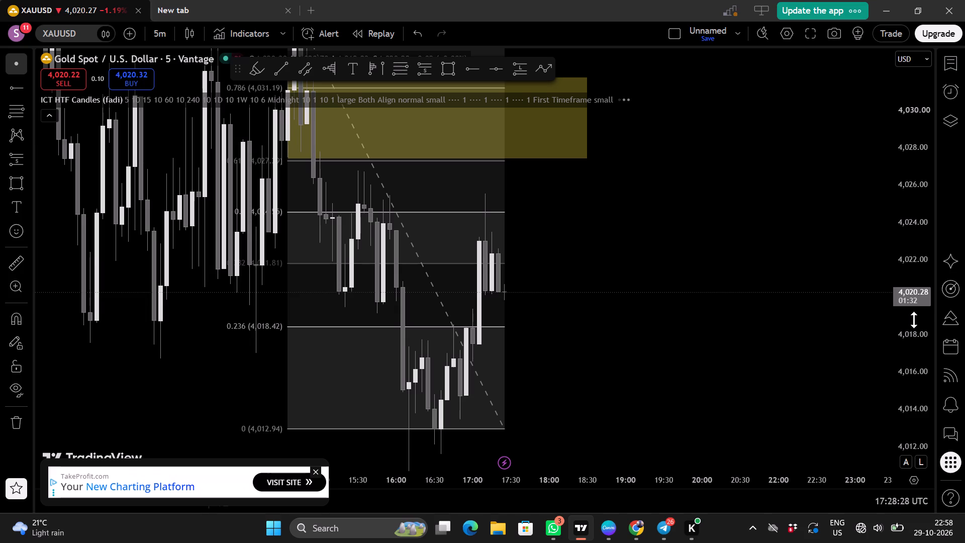
scroll(830, 312, "up", 1)
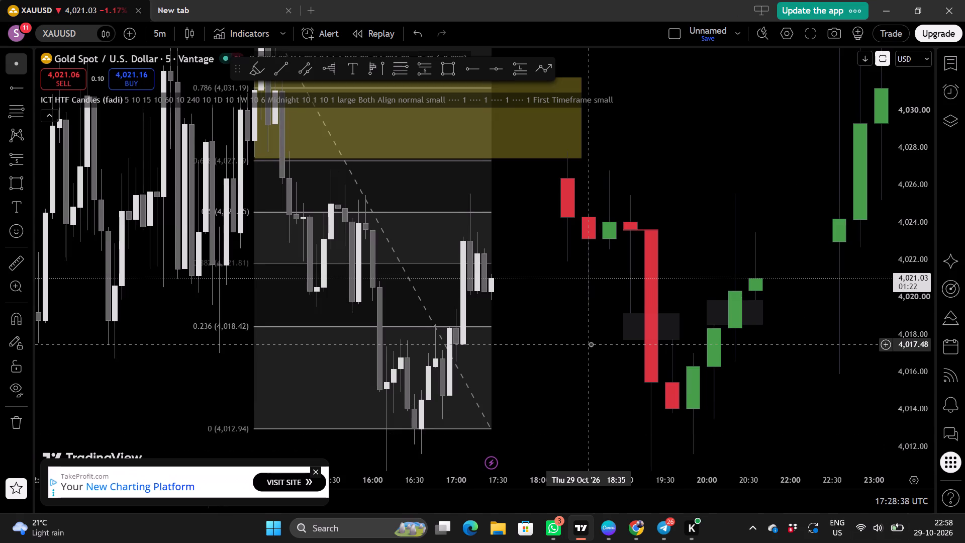
scroll(591, 344, "up", 1)
left_click_drag(619, 334, 636, 368)
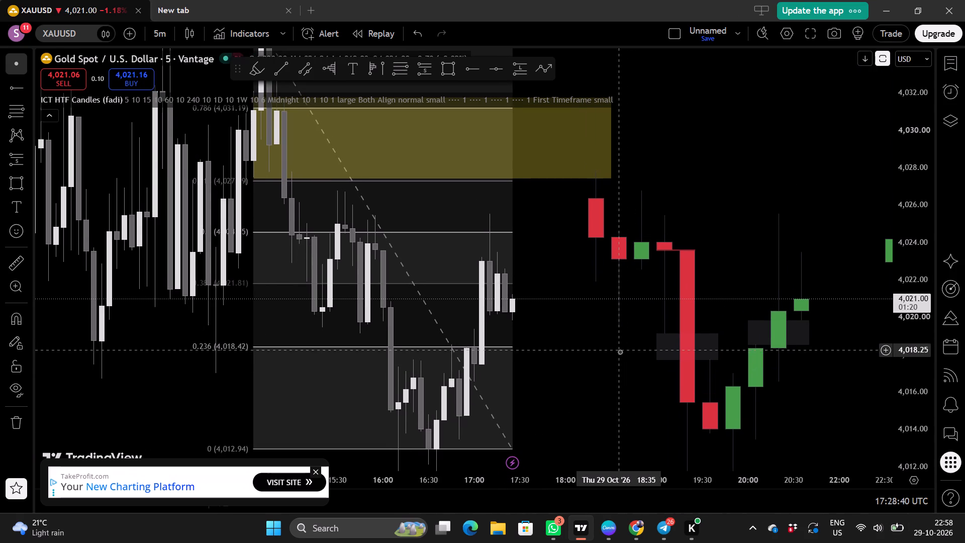
scroll(620, 351, "up", 1)
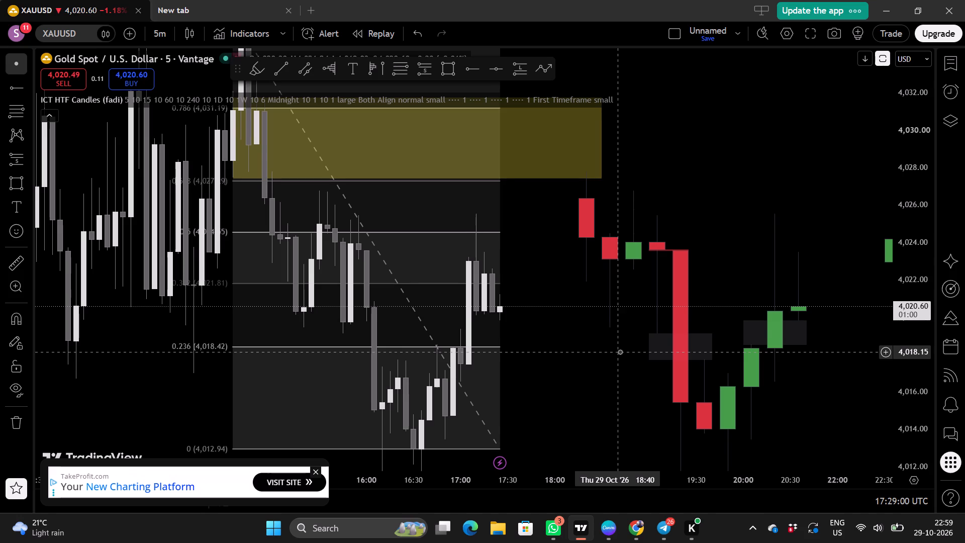
scroll(732, 274, "up", 1)
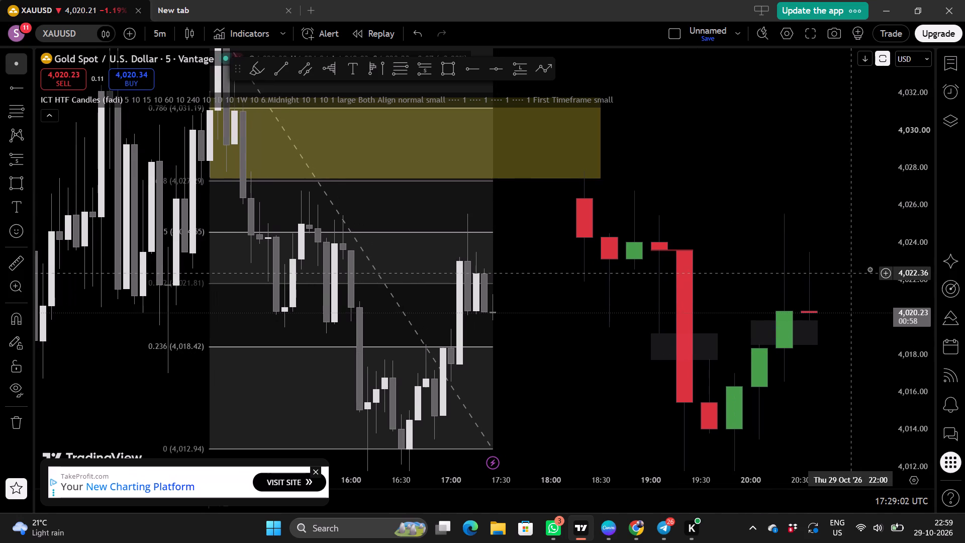
scroll(910, 270, "up", 3)
left_click_drag(595, 321, 637, 298)
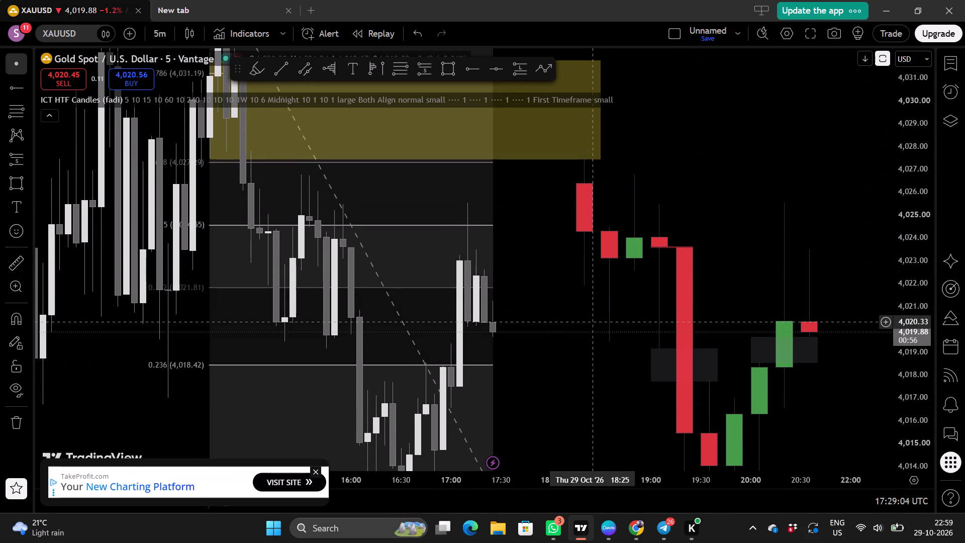
left_click_drag(637, 298, 651, 289)
scroll(609, 309, "right", 1)
left_click_drag(609, 309, 622, 303)
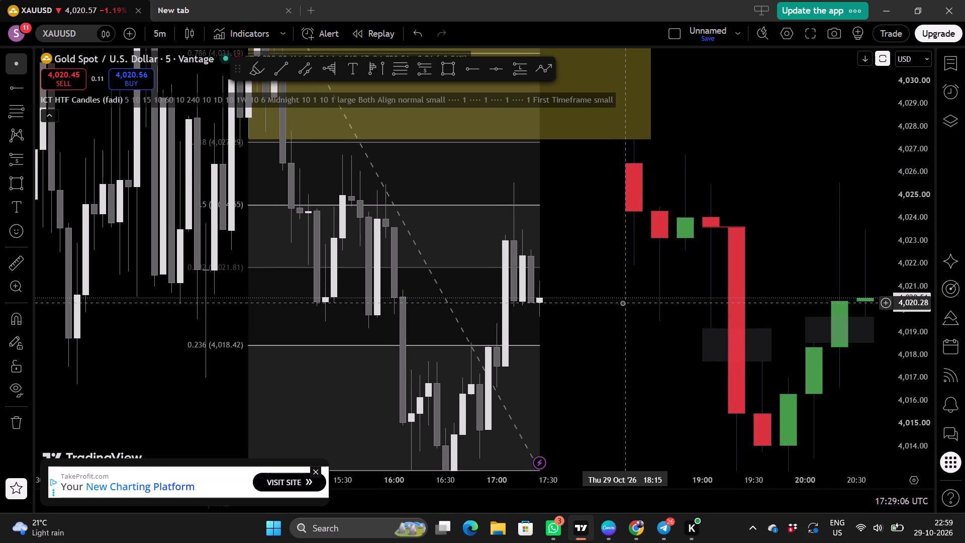
scroll(623, 303, "up", 2)
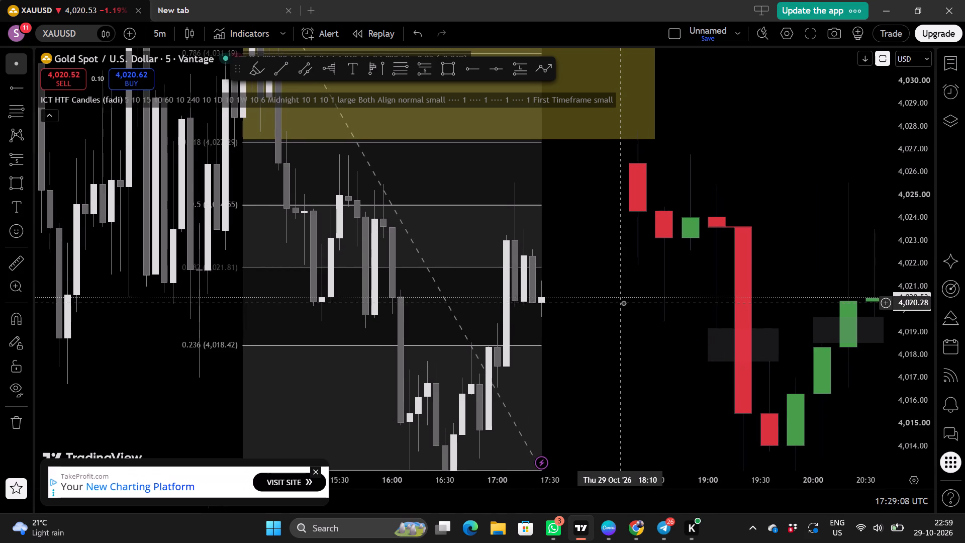
scroll(623, 303, "up", 1)
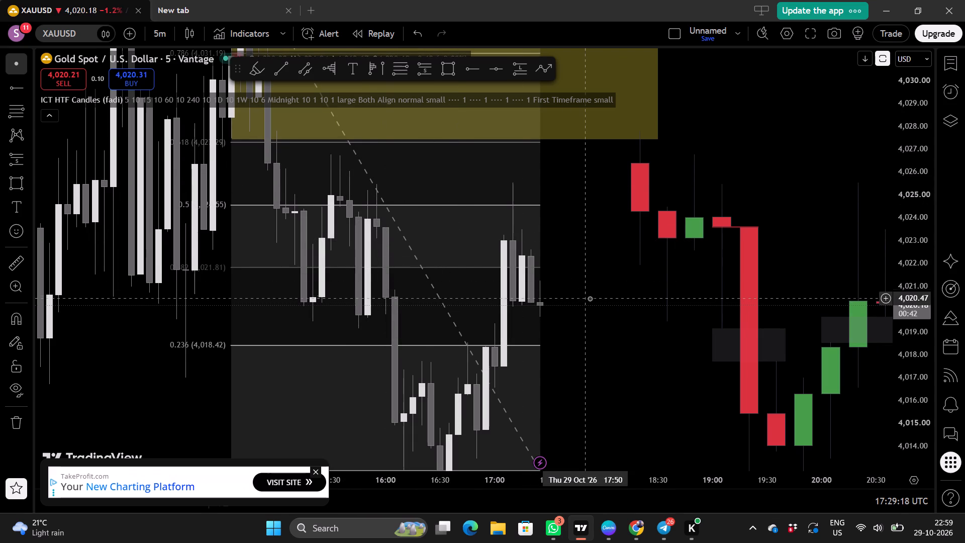
Place a short position at 17:25 with its entry at about 4,020.17 and its stop at about 4,023.03.
left_click_drag(590, 298, 522, 264)
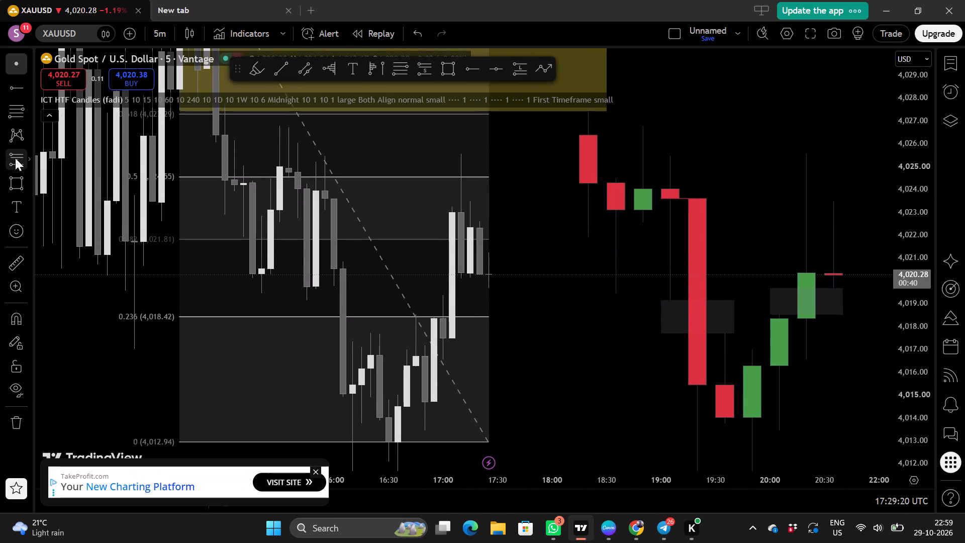
left_click(15, 158)
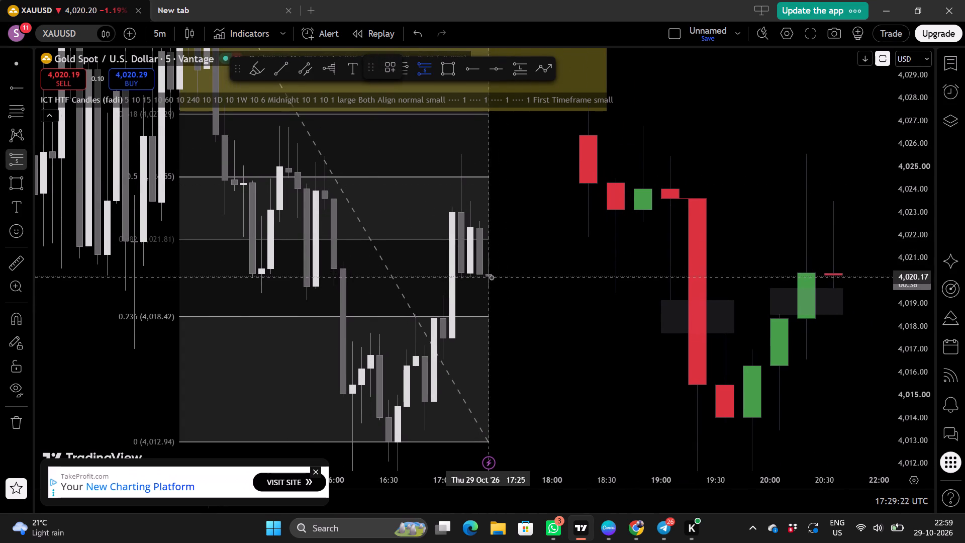
left_click(491, 277)
left_click_drag(490, 150, 502, 213)
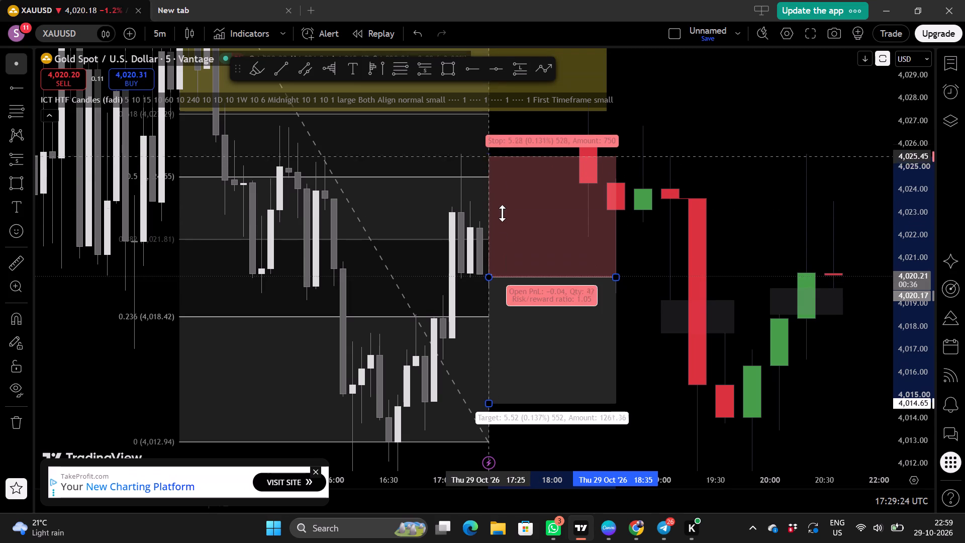
left_click_drag(502, 213, 499, 211)
left_click(516, 168)
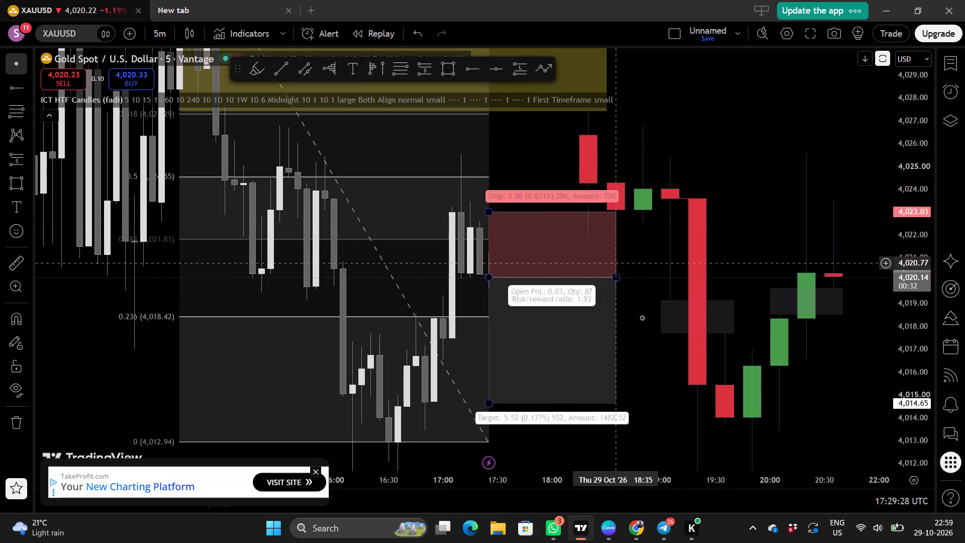
Extend the short position's target down to the green horizontal ray, at about 4,009.14.
left_click_drag(647, 385, 653, 276)
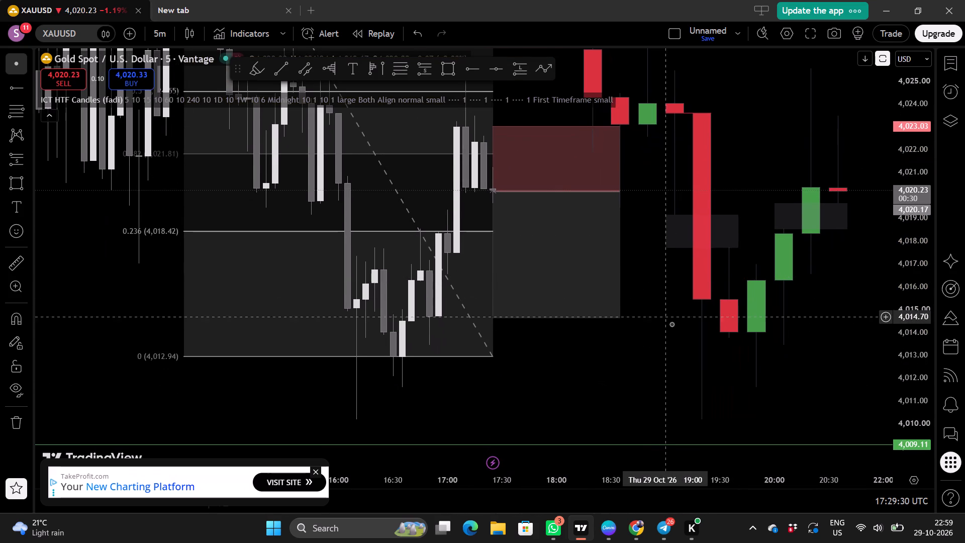
scroll(671, 324, "down", 2)
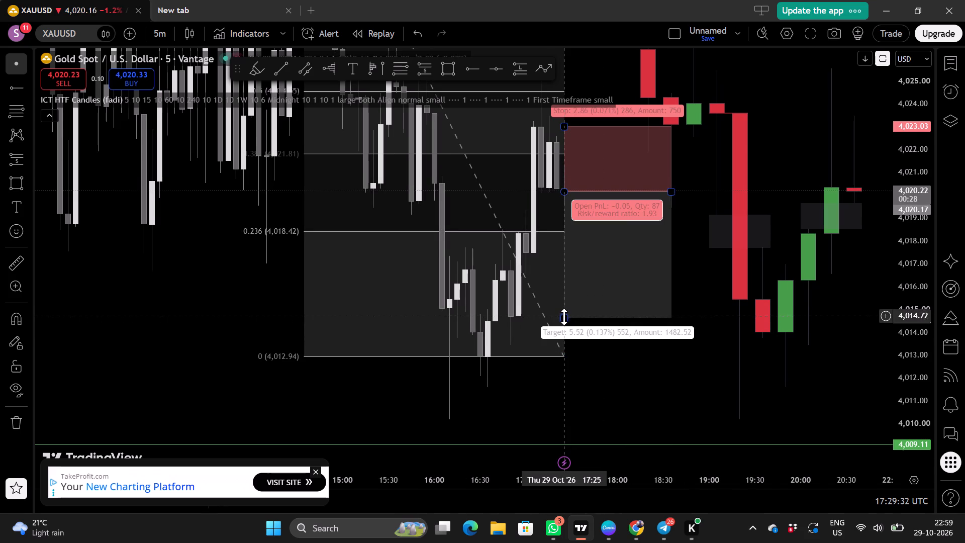
left_click_drag(564, 318, 585, 437)
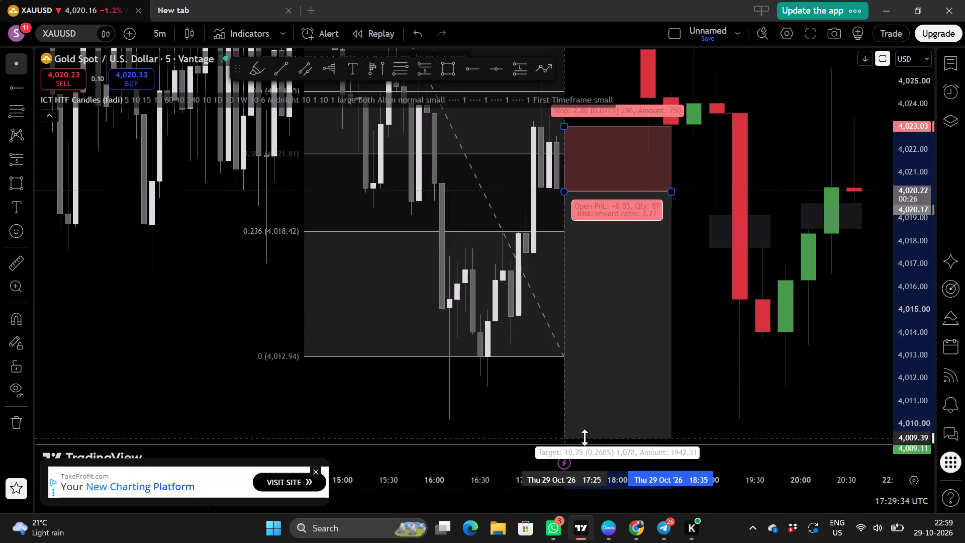
left_click_drag(585, 437, 587, 443)
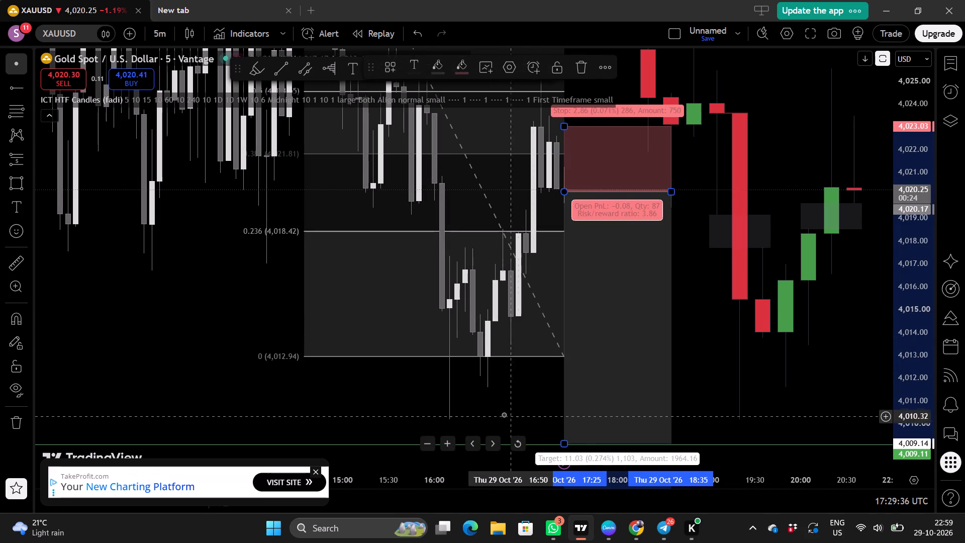
left_click(504, 414)
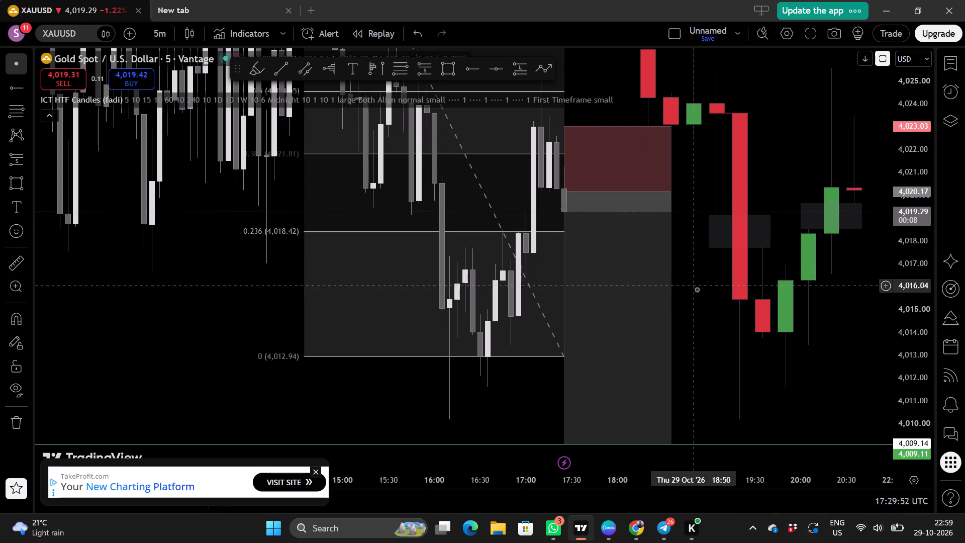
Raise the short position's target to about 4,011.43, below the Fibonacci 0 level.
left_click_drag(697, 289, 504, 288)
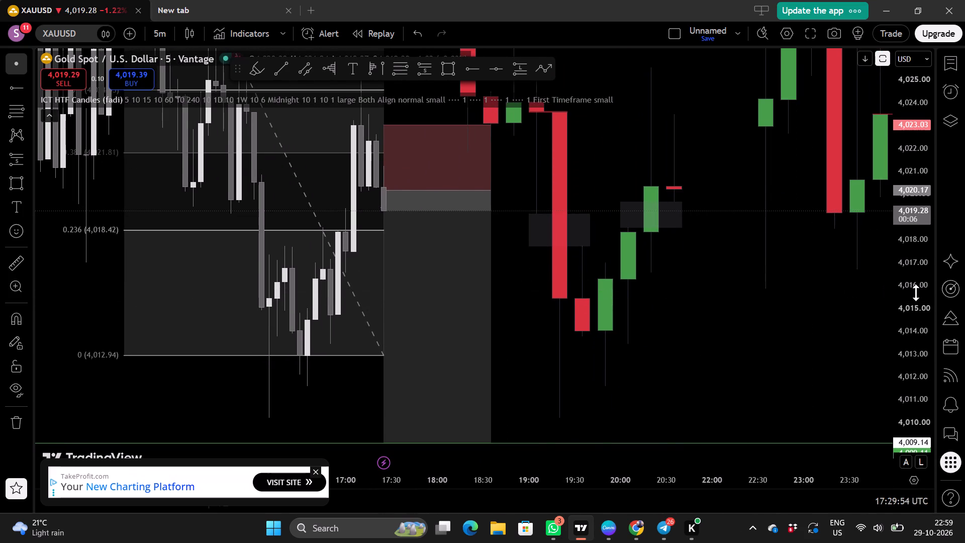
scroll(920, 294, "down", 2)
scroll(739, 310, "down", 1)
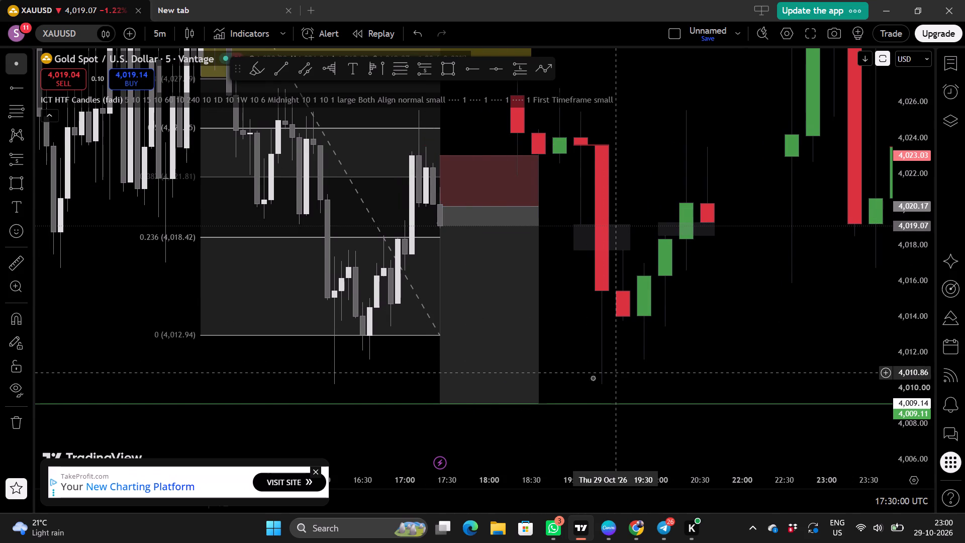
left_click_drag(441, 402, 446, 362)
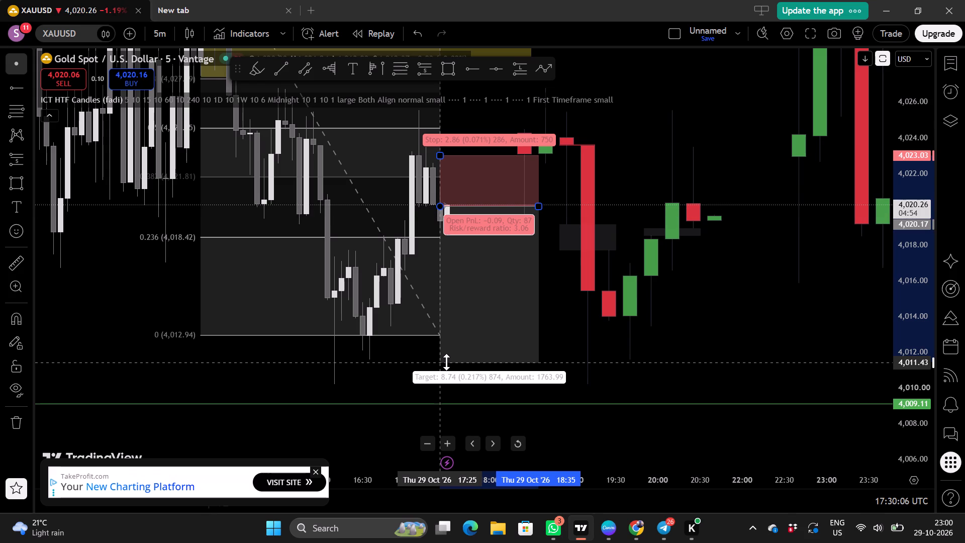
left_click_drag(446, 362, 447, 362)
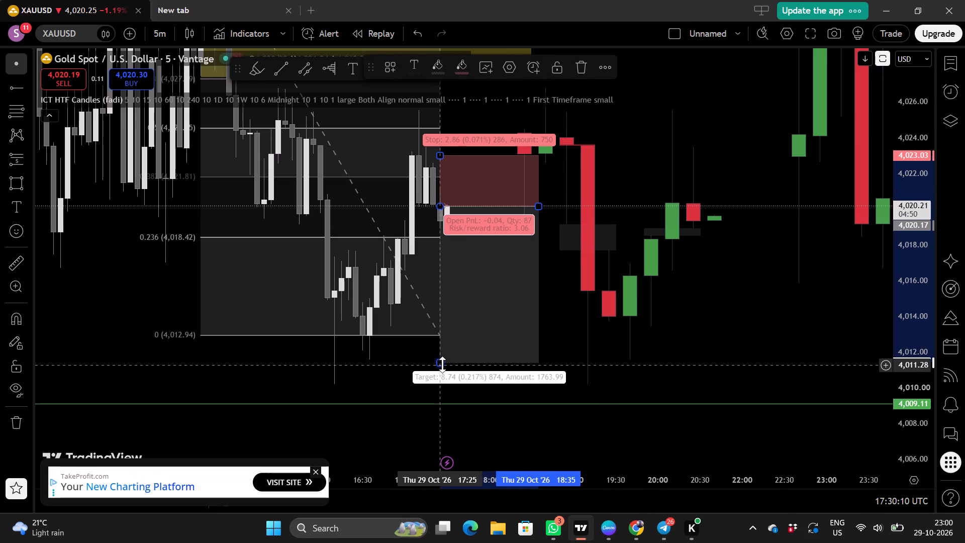
Lower the short position's target to about 4,009.14, at the green horizontal ray.
left_click_drag(442, 365, 455, 406)
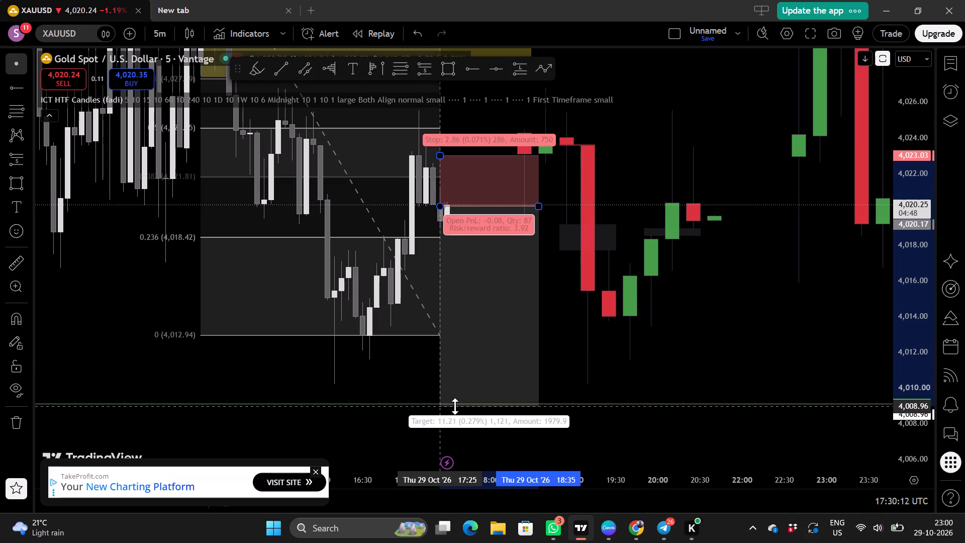
left_click_drag(455, 406, 454, 400)
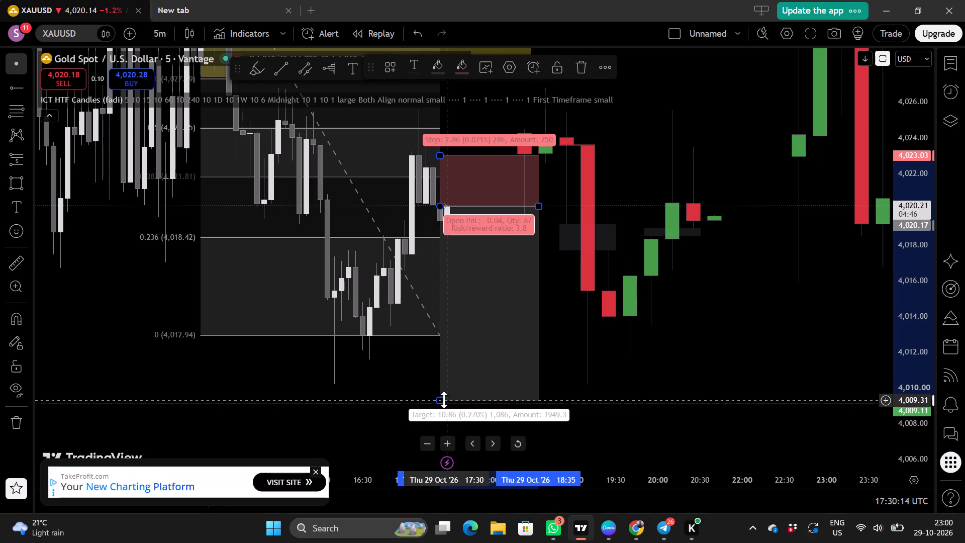
left_click(441, 400)
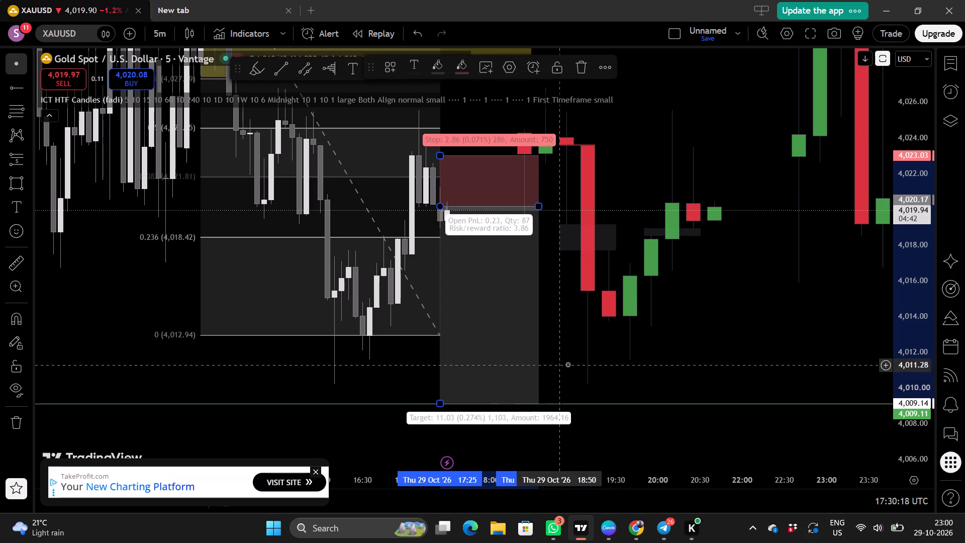
left_click(584, 363)
Examine the short position against the newest 5-minute candles, the Fibonacci levels and the higher-timeframe candles.
scroll(679, 363, "up", 1)
left_click_drag(717, 357, 614, 382)
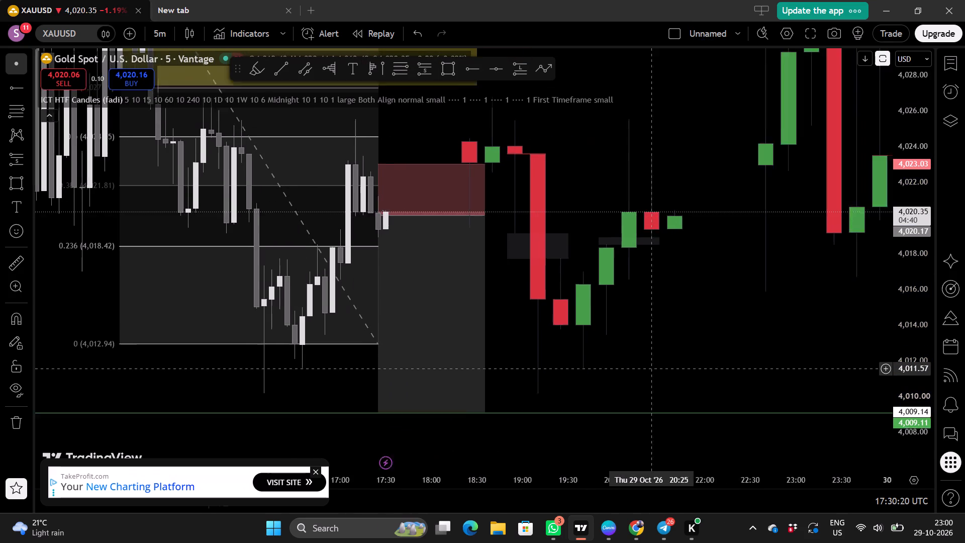
left_click_drag(614, 382, 595, 395)
scroll(595, 395, "down", 2)
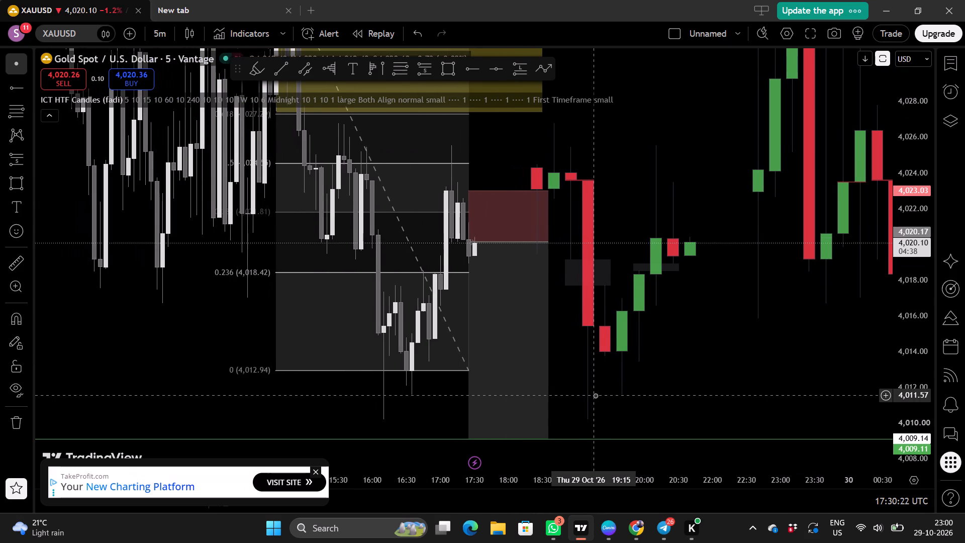
left_click_drag(700, 380, 637, 380)
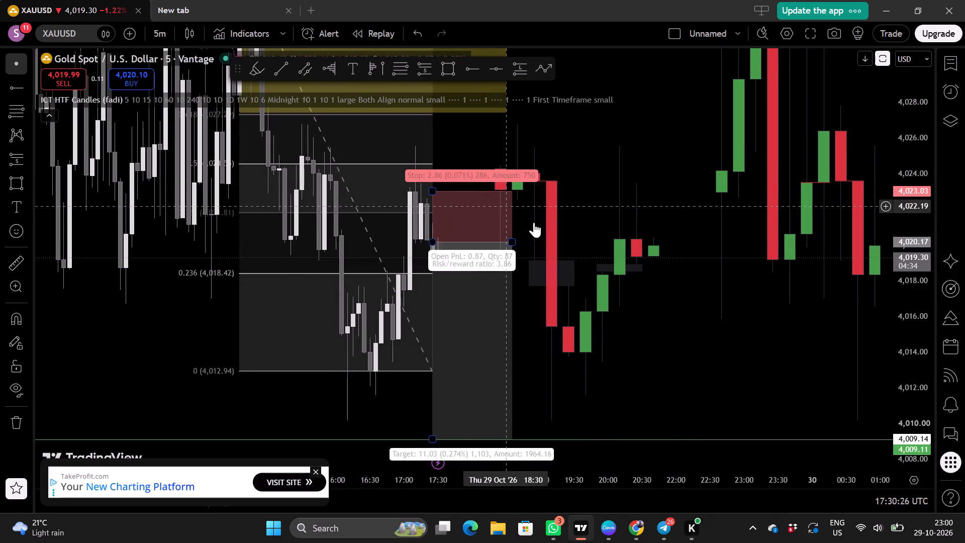
scroll(660, 389, "down", 1)
scroll(752, 361, "up", 1)
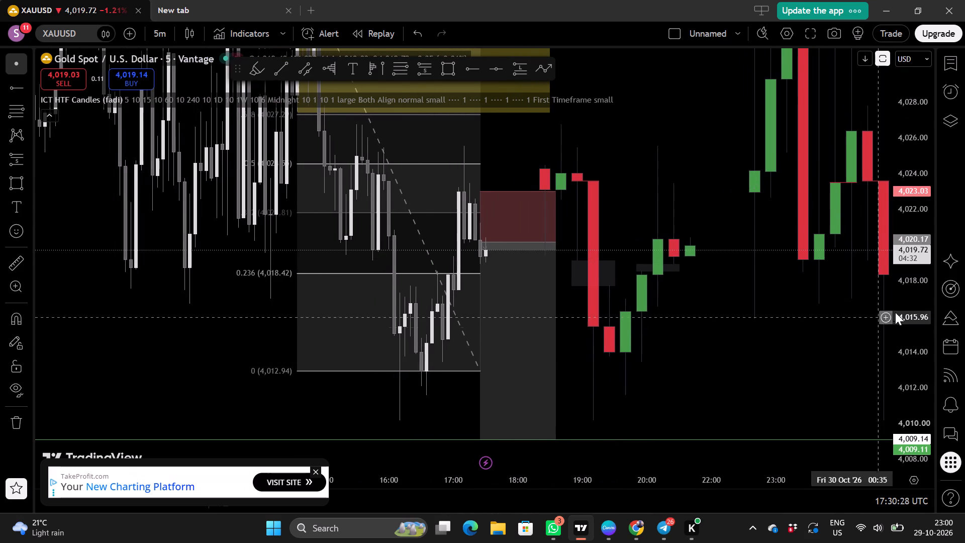
scroll(913, 307, "up", 3)
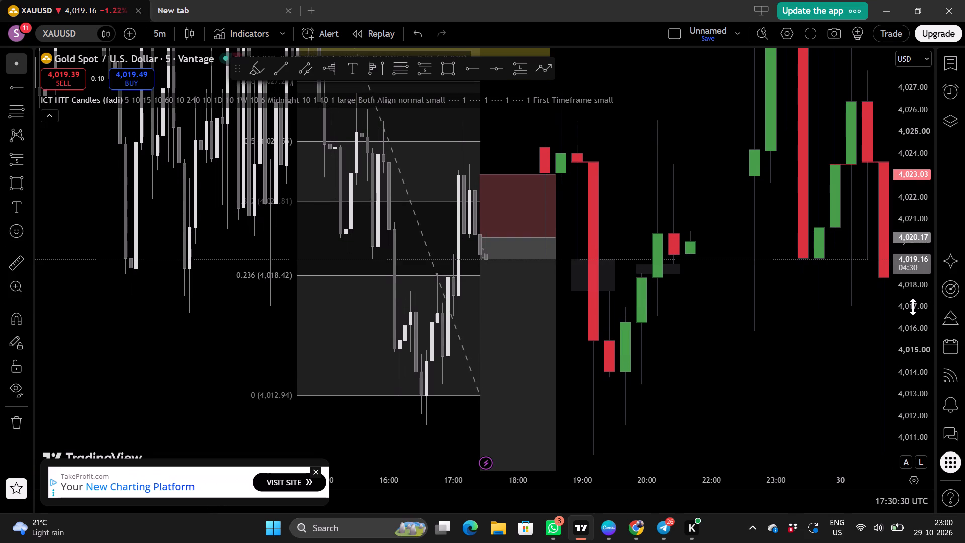
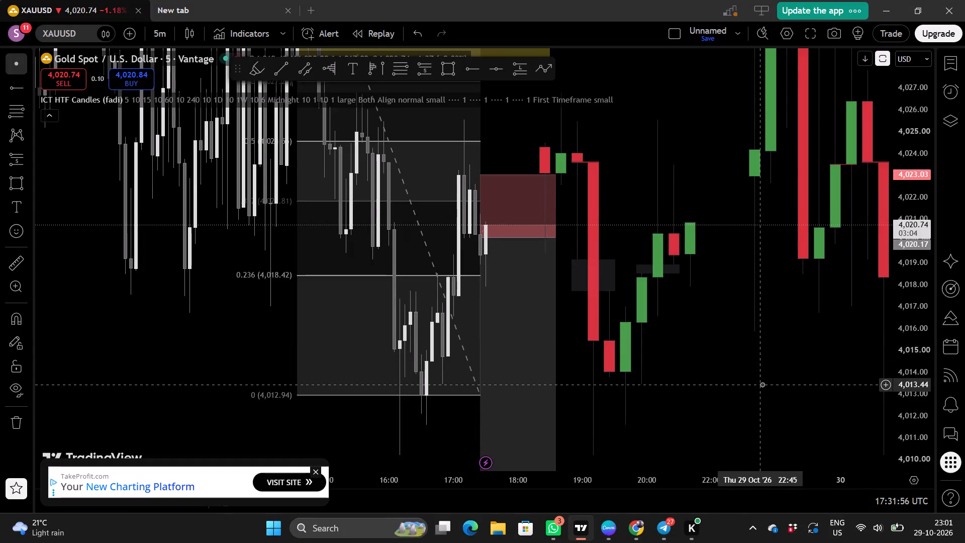
Examine the short position from its stop down to the target at the green horizontal ray, alongside the Fibonacci levels and supply zone.
left_click_drag(762, 384, 767, 342)
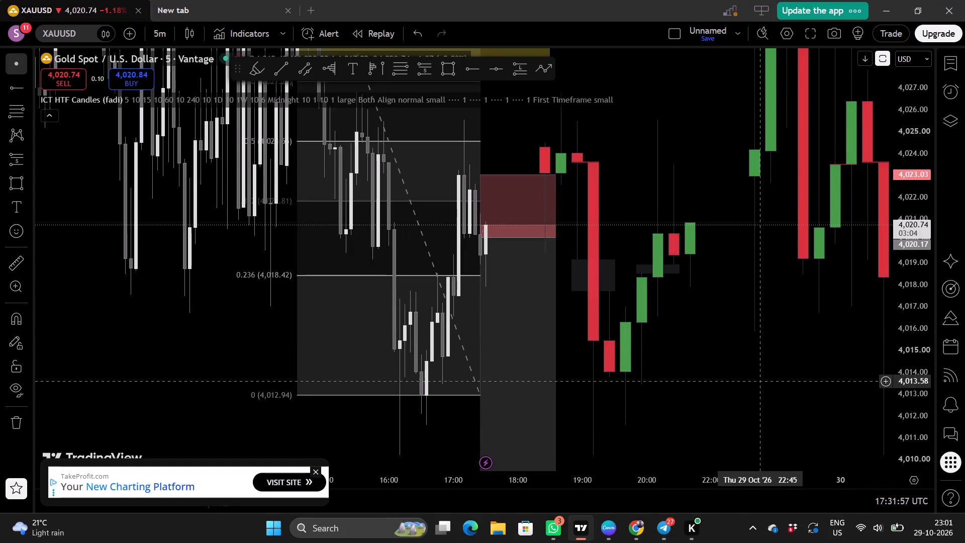
left_click_drag(767, 342, 774, 254)
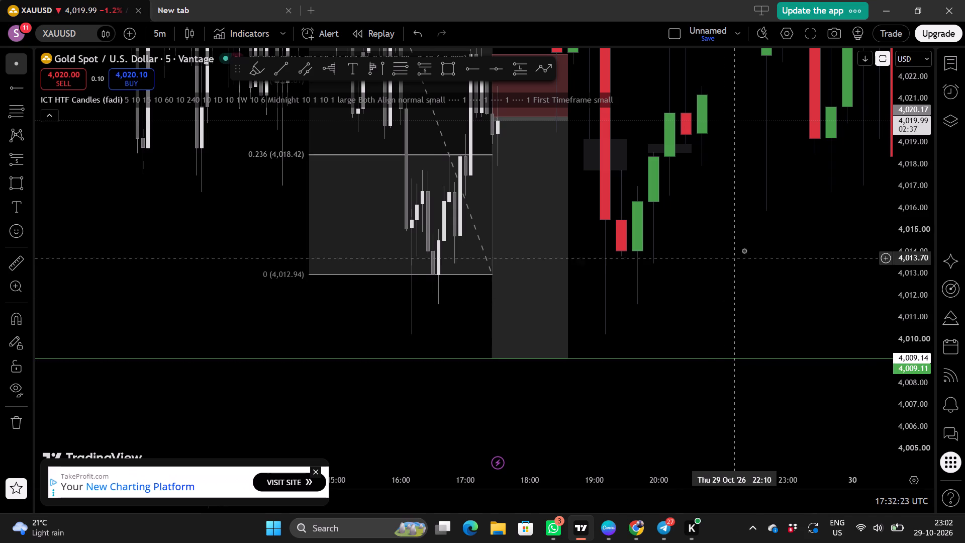
left_click_drag(748, 250, 644, 332)
scroll(736, 341, "up", 1)
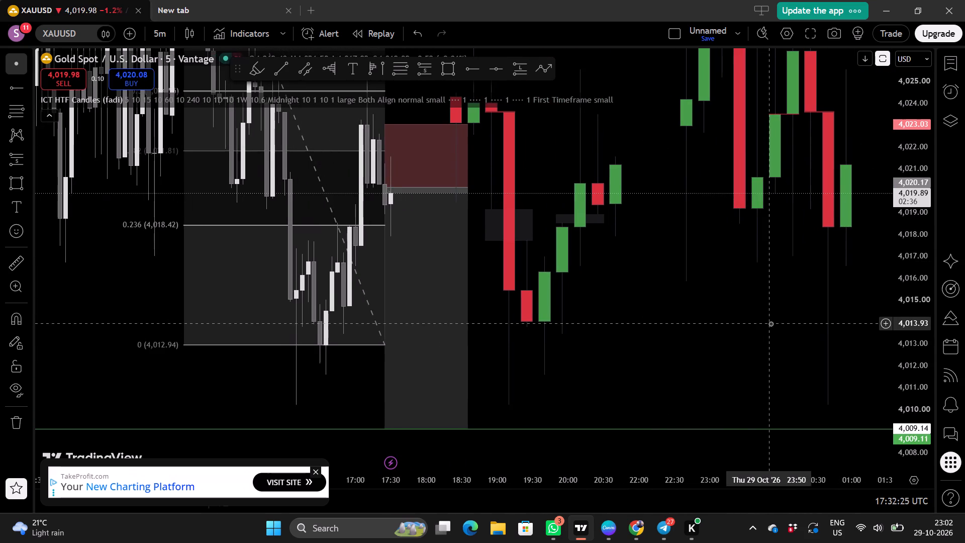
scroll(770, 323, "up", 1)
left_click_drag(758, 318, 739, 350)
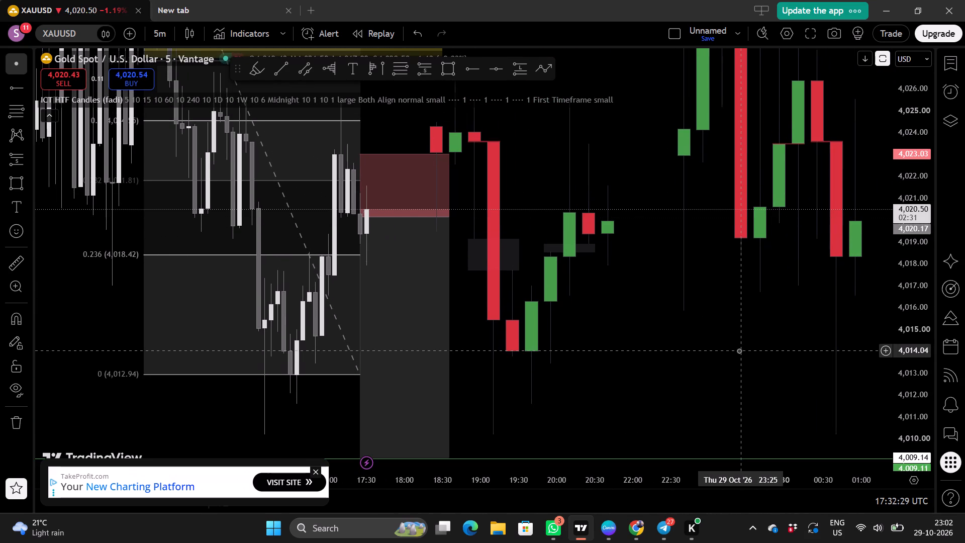
scroll(734, 349, "down", 1)
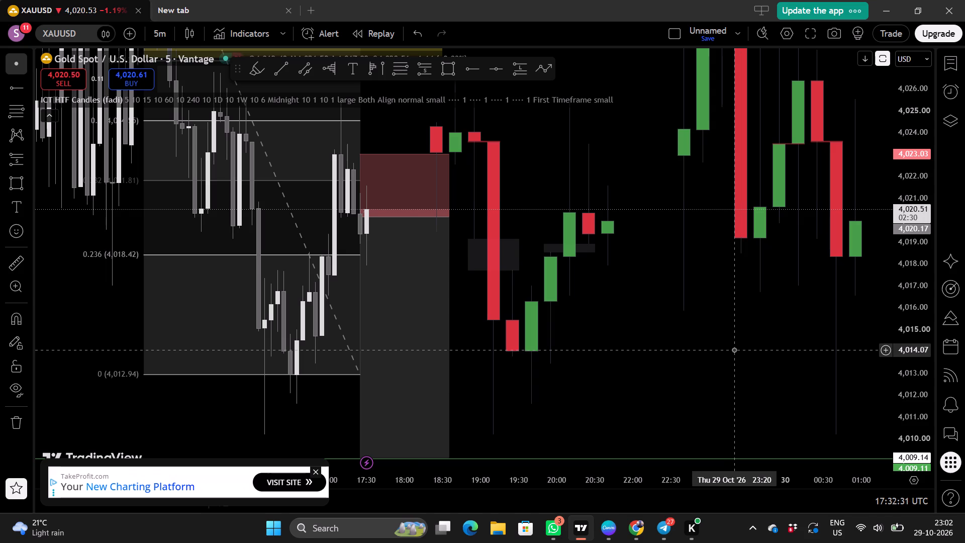
scroll(734, 349, "down", 1)
scroll(912, 330, "down", 3)
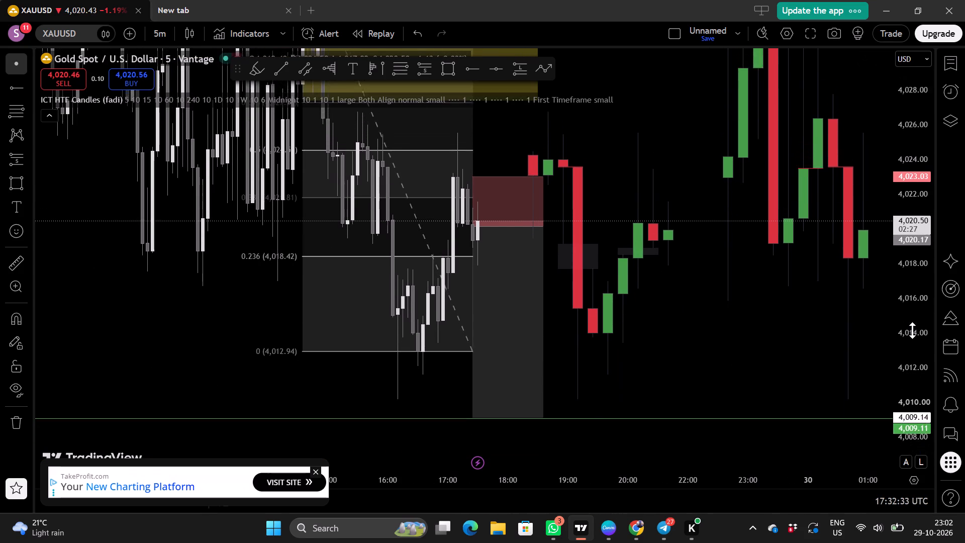
scroll(912, 330, "down", 2)
scroll(754, 302, "up", 1)
left_click_drag(734, 301, 703, 307)
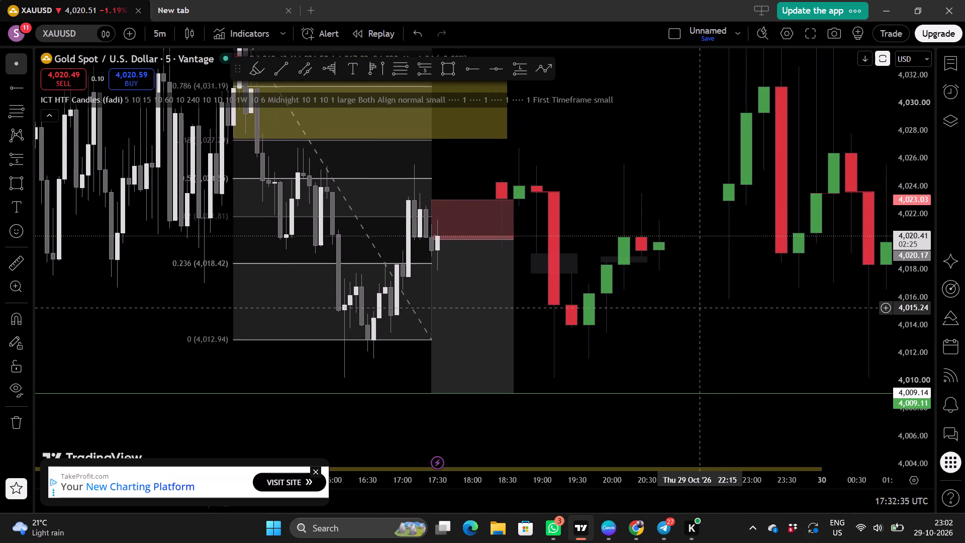
left_click_drag(703, 307, 704, 307)
scroll(704, 307, "up", 1)
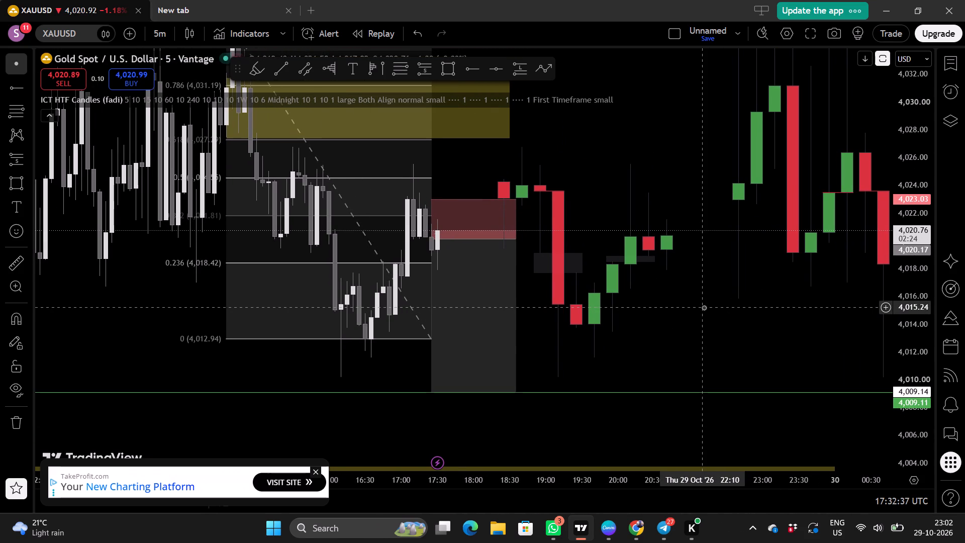
left_click_drag(686, 309, 686, 314)
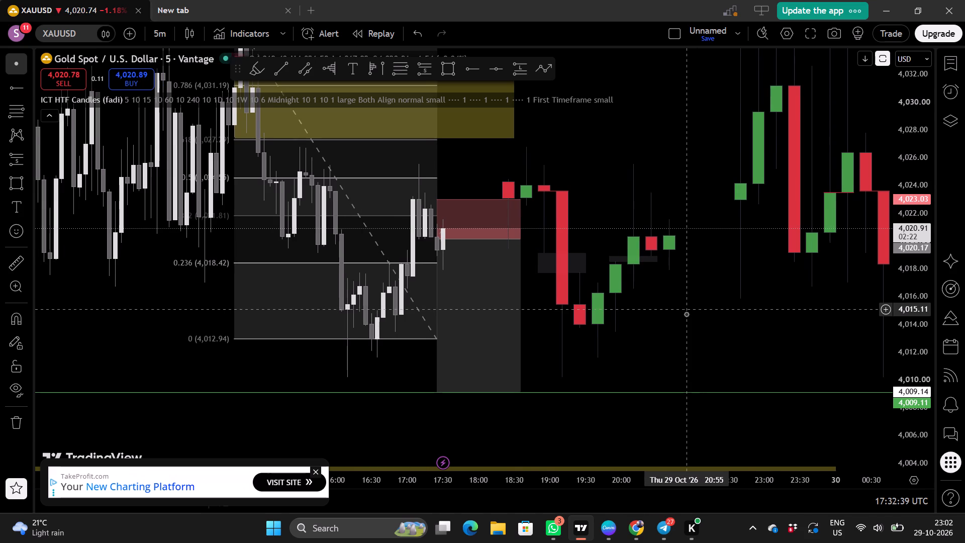
left_click_drag(686, 314, 702, 367)
scroll(702, 367, "down", 1)
scroll(702, 367, "up", 1)
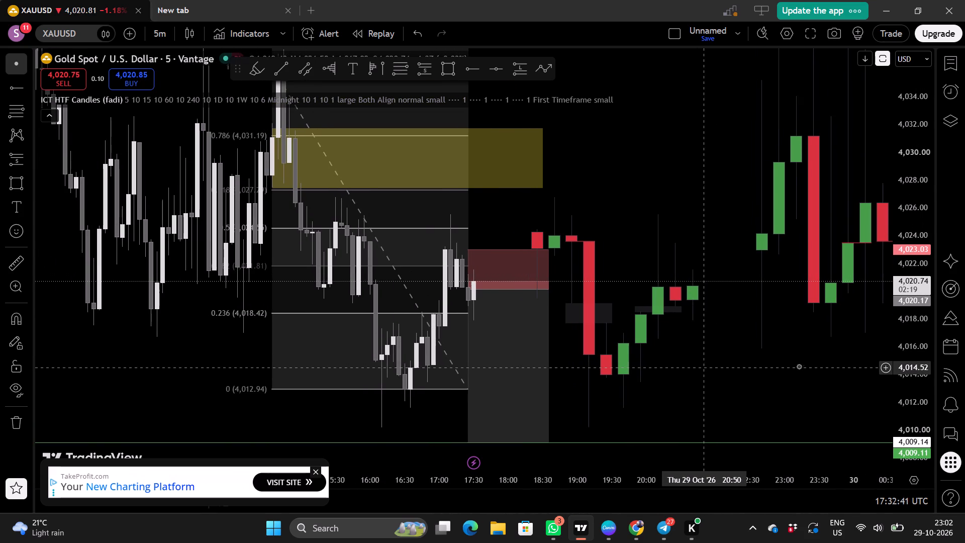
Examine the newest 5-minute candle around the short position's entry and stop, and compare it with the higher-timeframe candles.
scroll(919, 328, "up", 5)
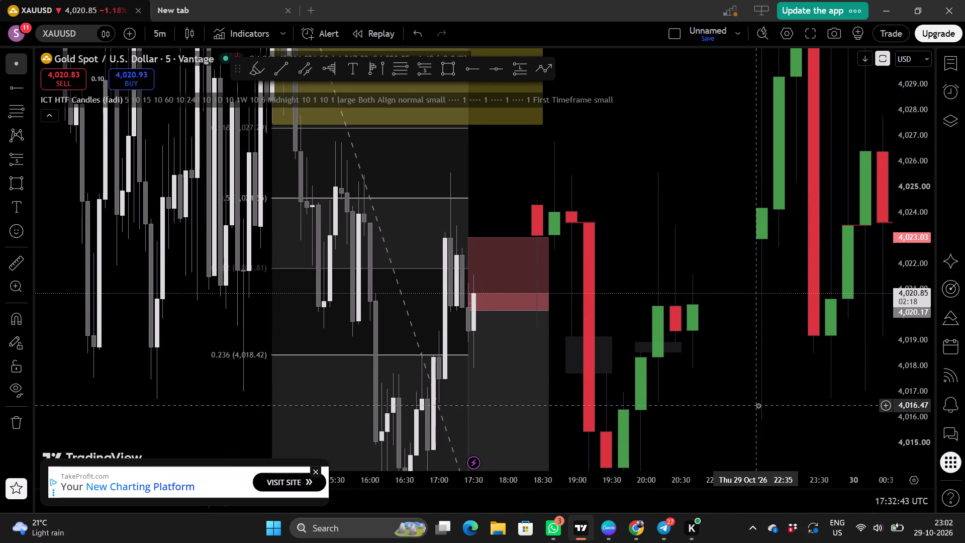
scroll(758, 405, "up", 1)
left_click_drag(750, 379, 728, 378)
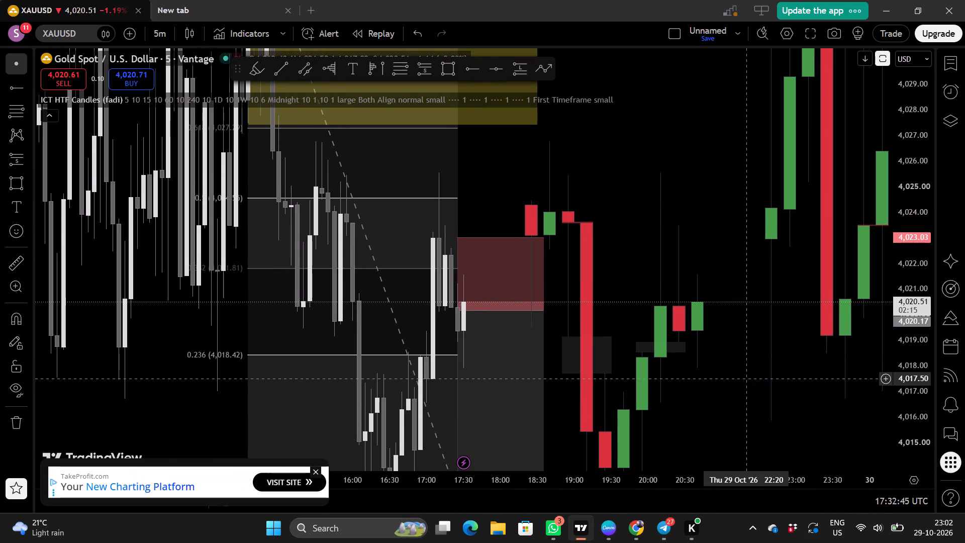
left_click_drag(728, 378, 670, 366)
scroll(670, 366, "up", 1)
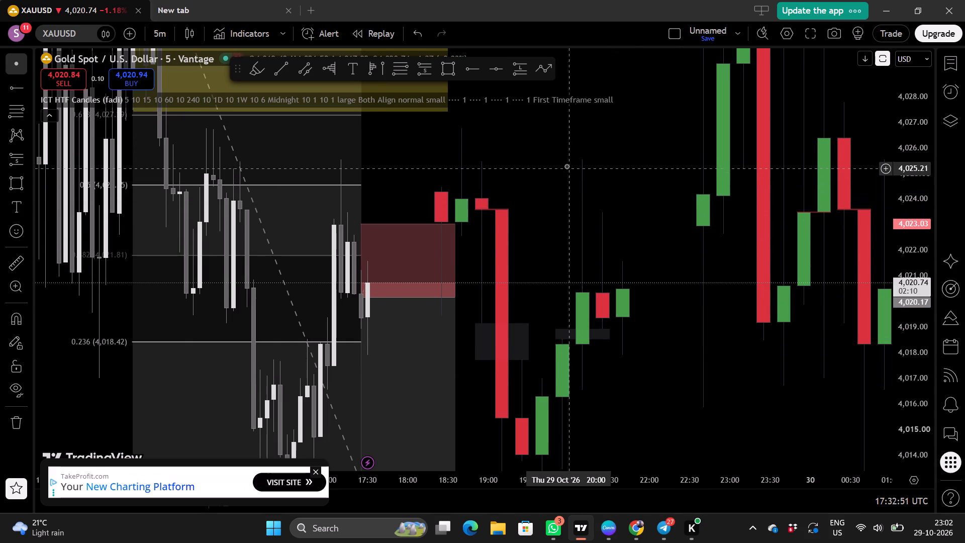
left_click_drag(621, 214, 610, 225)
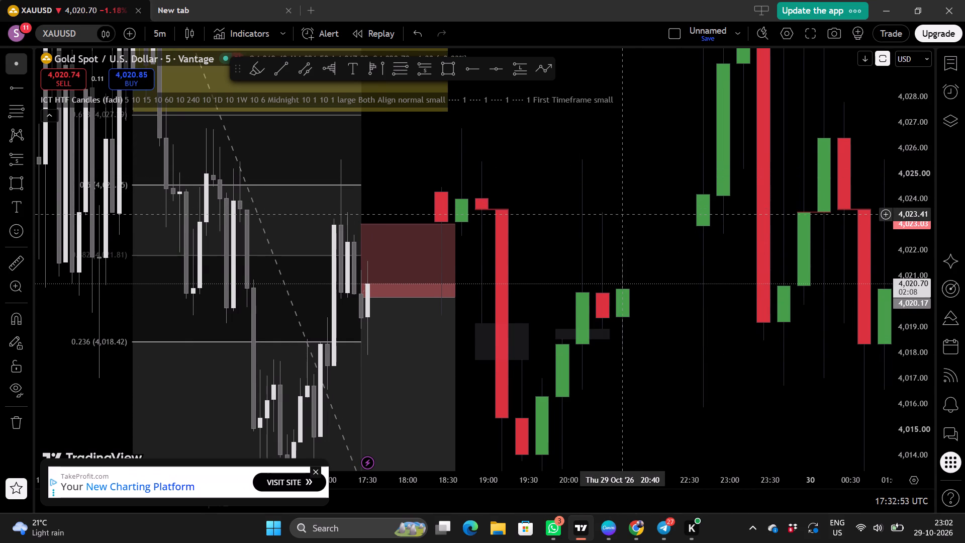
left_click_drag(610, 225, 607, 229)
left_click_drag(677, 368, 642, 357)
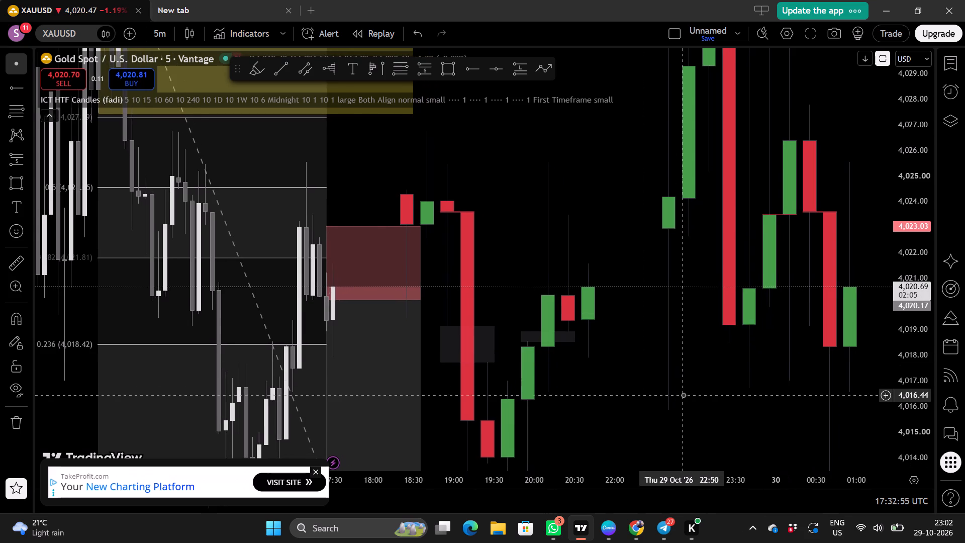
left_click_drag(704, 391, 647, 375)
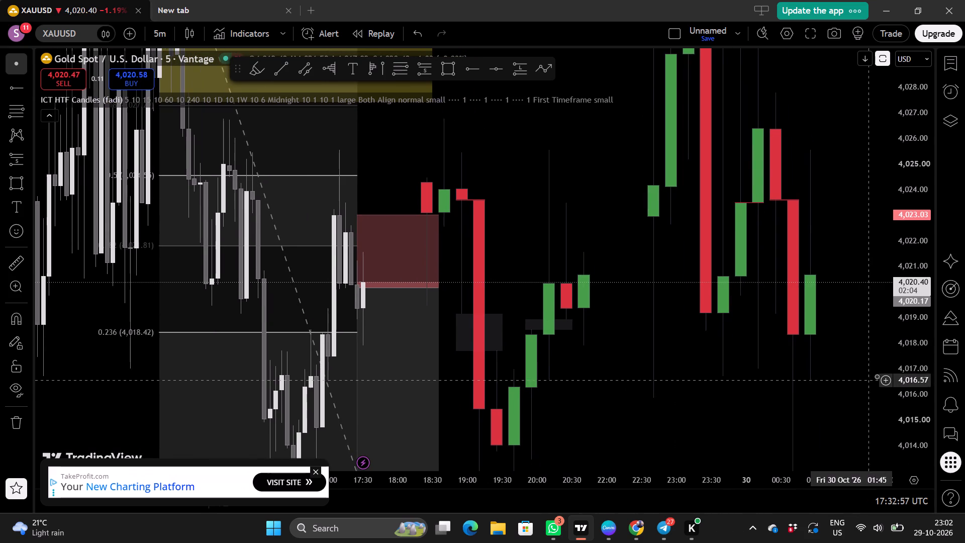
scroll(917, 349, "down", 3)
scroll(770, 357, "down", 1)
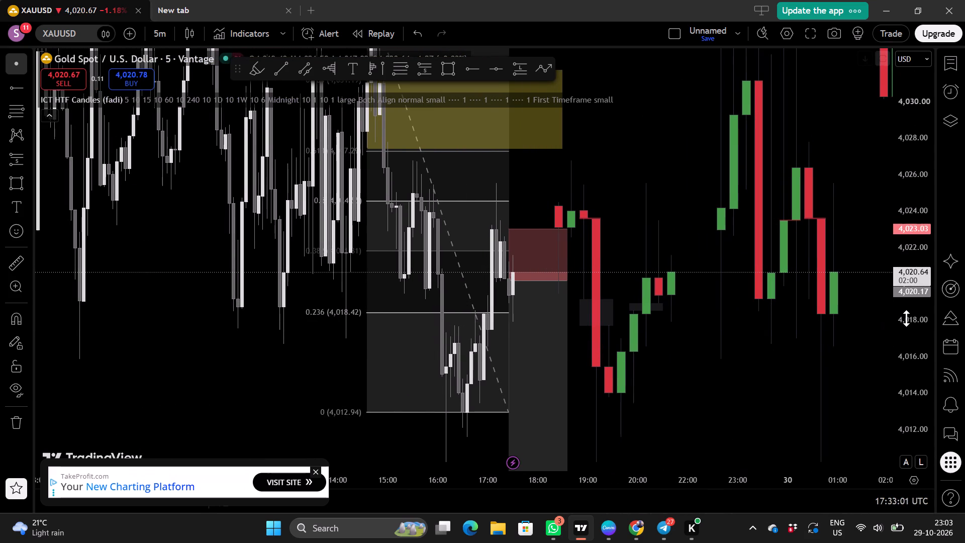
scroll(906, 318, "down", 1)
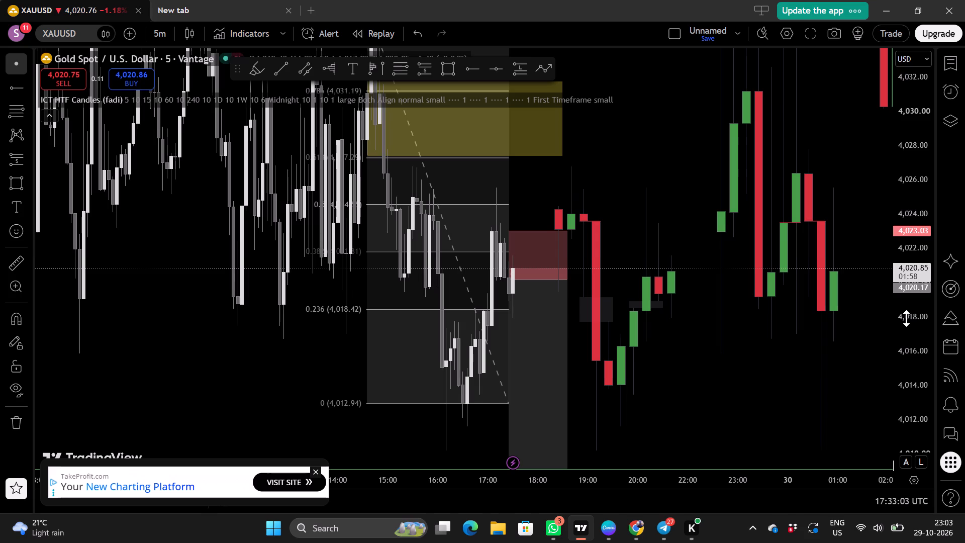